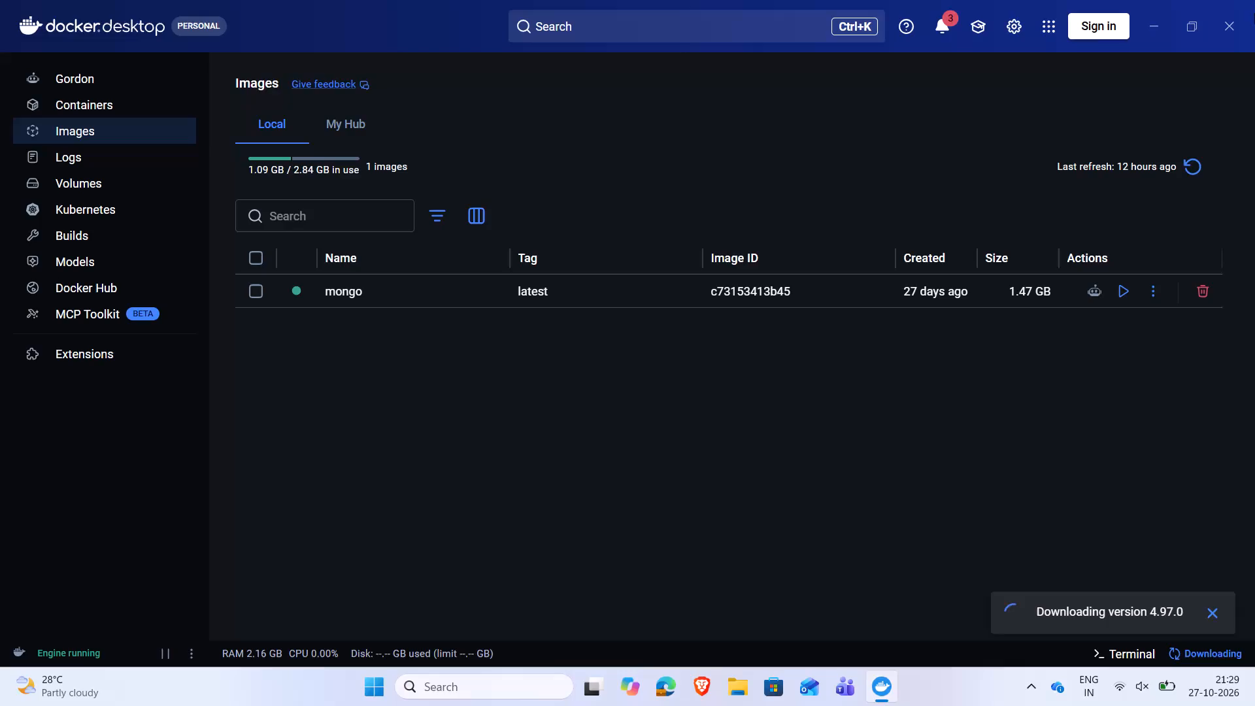
Close the Docker Desktop window and the blank Teams window, leaving the desktop clear.
{"action": "left_click", "coordinate": [1239, 20]}
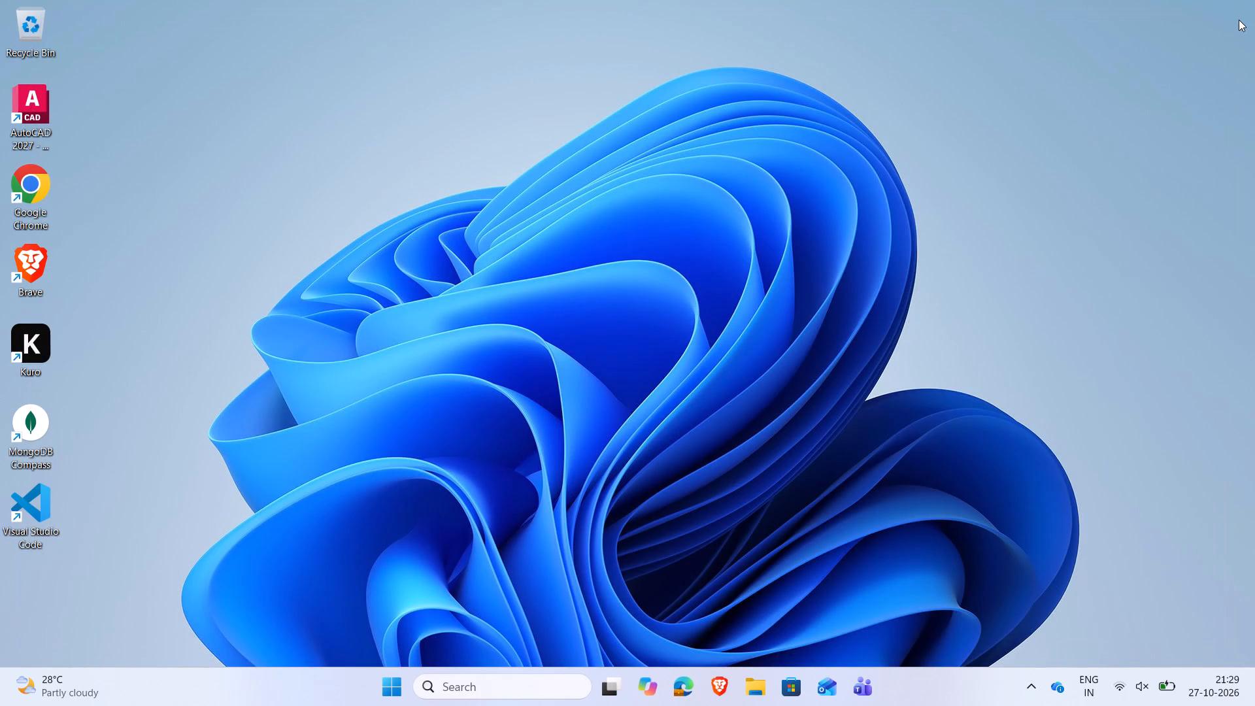
{"action": "right_click", "coordinate": [193, 0]}
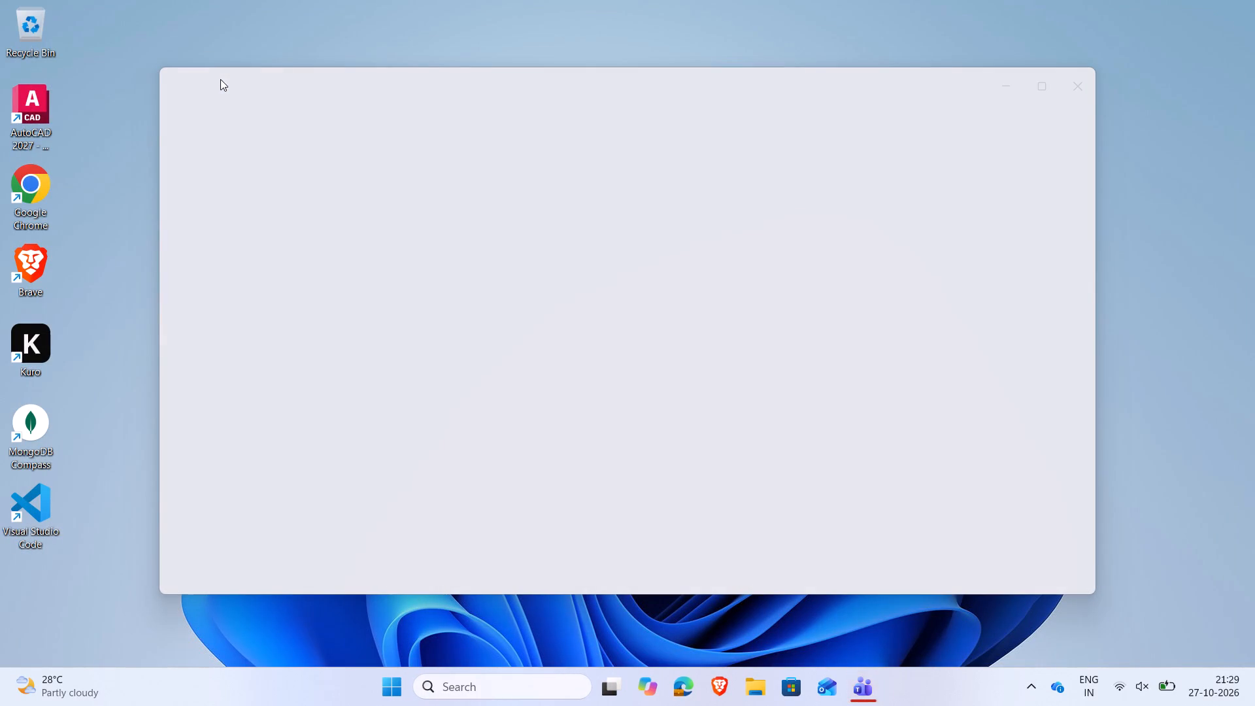
{"action": "left_click", "coordinate": [1075, 90]}
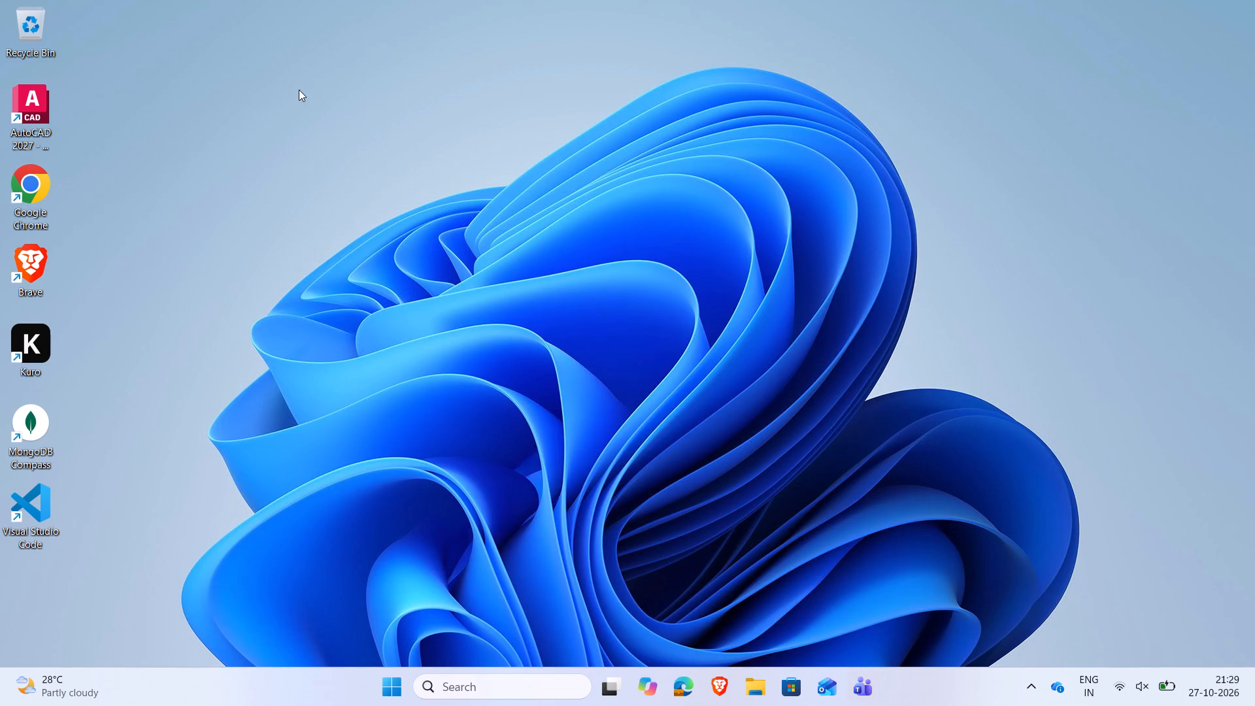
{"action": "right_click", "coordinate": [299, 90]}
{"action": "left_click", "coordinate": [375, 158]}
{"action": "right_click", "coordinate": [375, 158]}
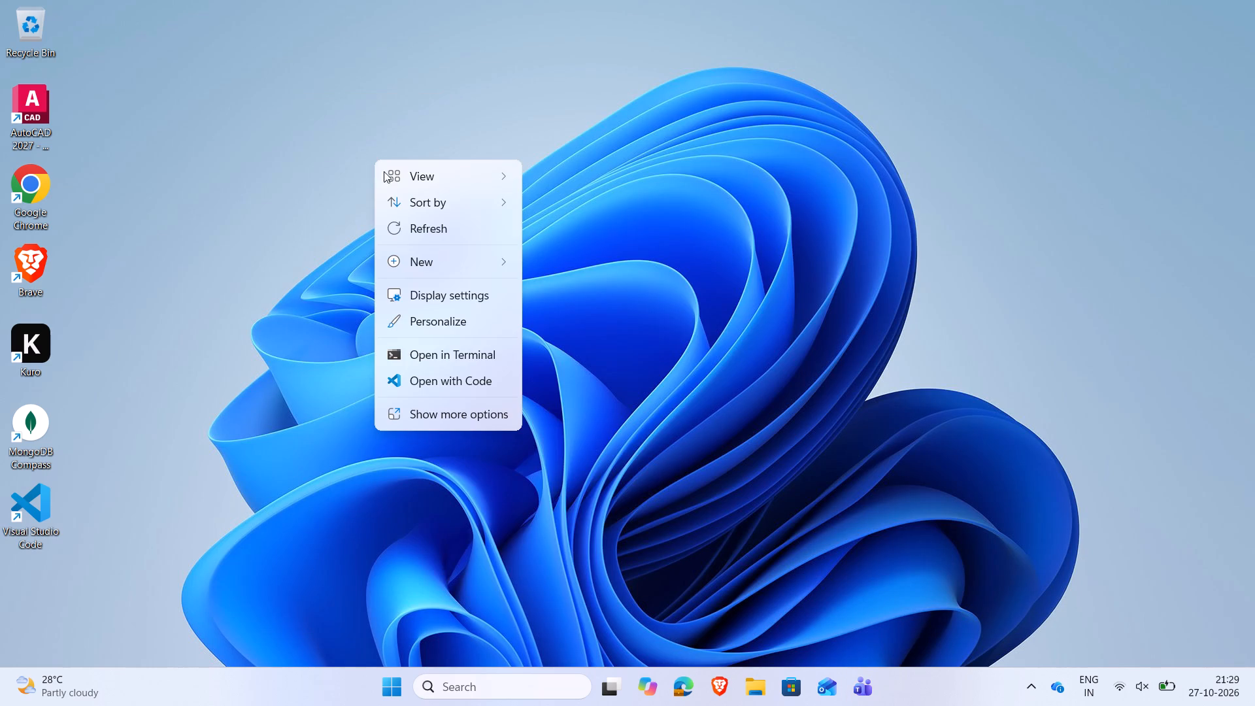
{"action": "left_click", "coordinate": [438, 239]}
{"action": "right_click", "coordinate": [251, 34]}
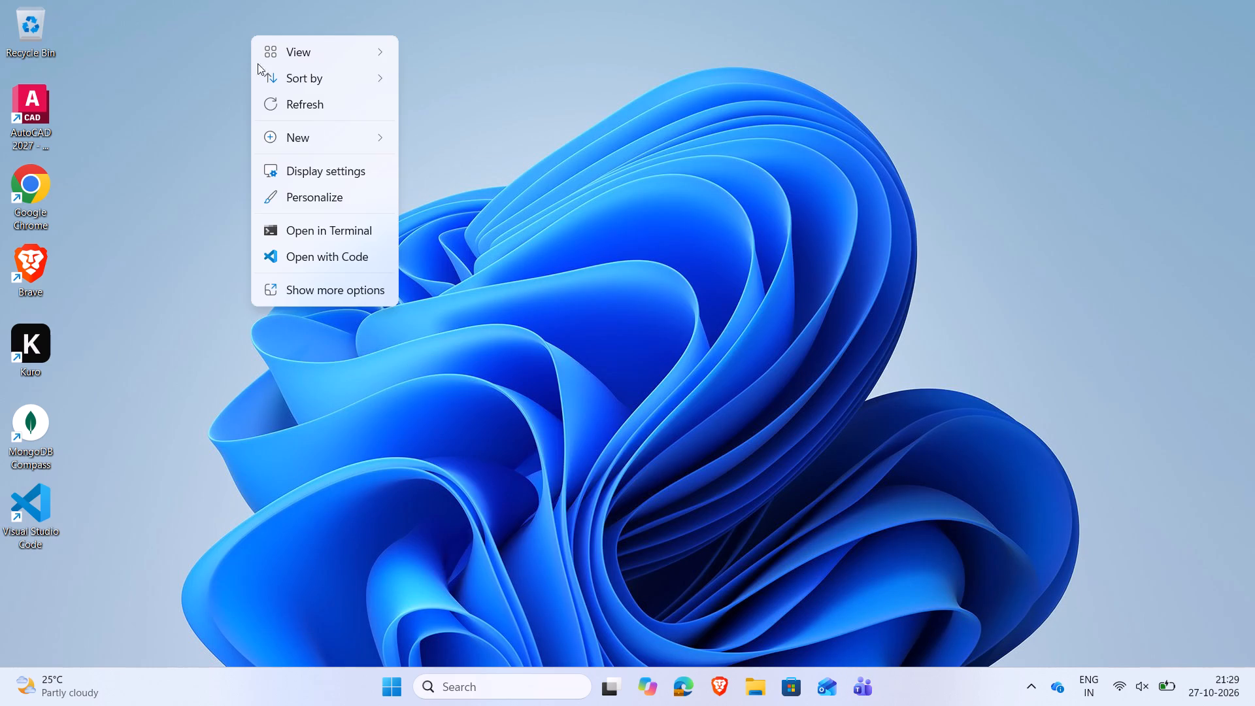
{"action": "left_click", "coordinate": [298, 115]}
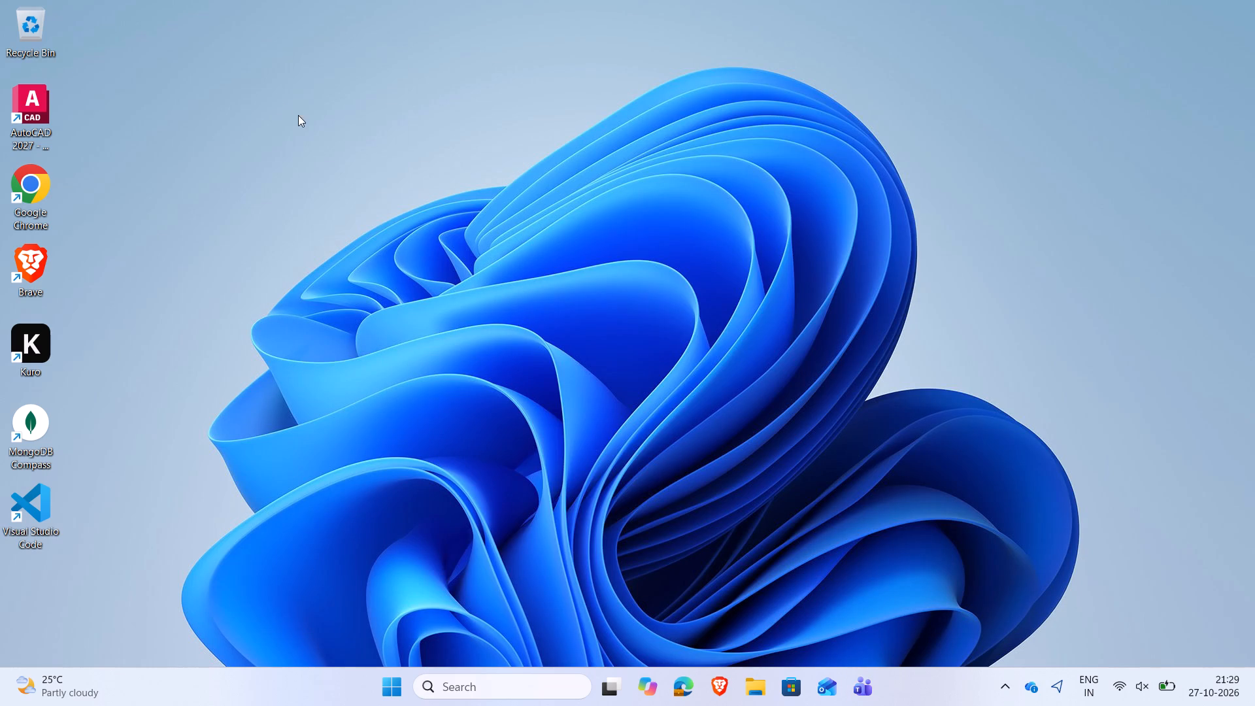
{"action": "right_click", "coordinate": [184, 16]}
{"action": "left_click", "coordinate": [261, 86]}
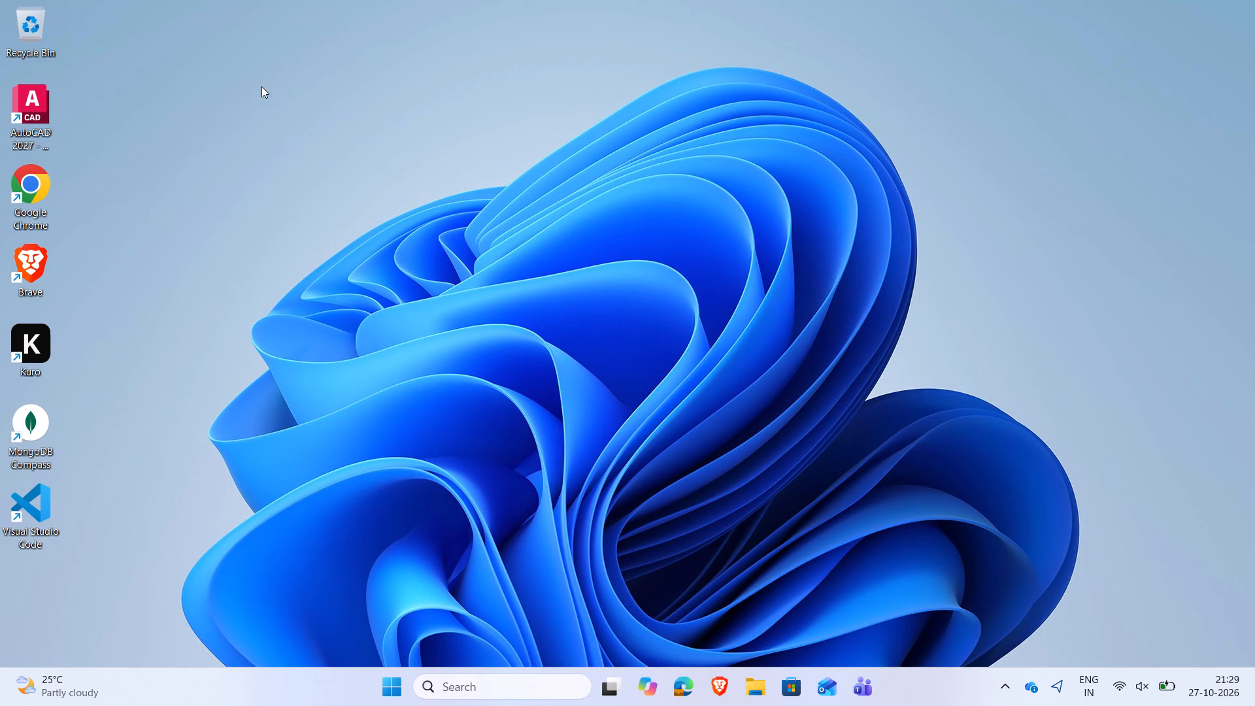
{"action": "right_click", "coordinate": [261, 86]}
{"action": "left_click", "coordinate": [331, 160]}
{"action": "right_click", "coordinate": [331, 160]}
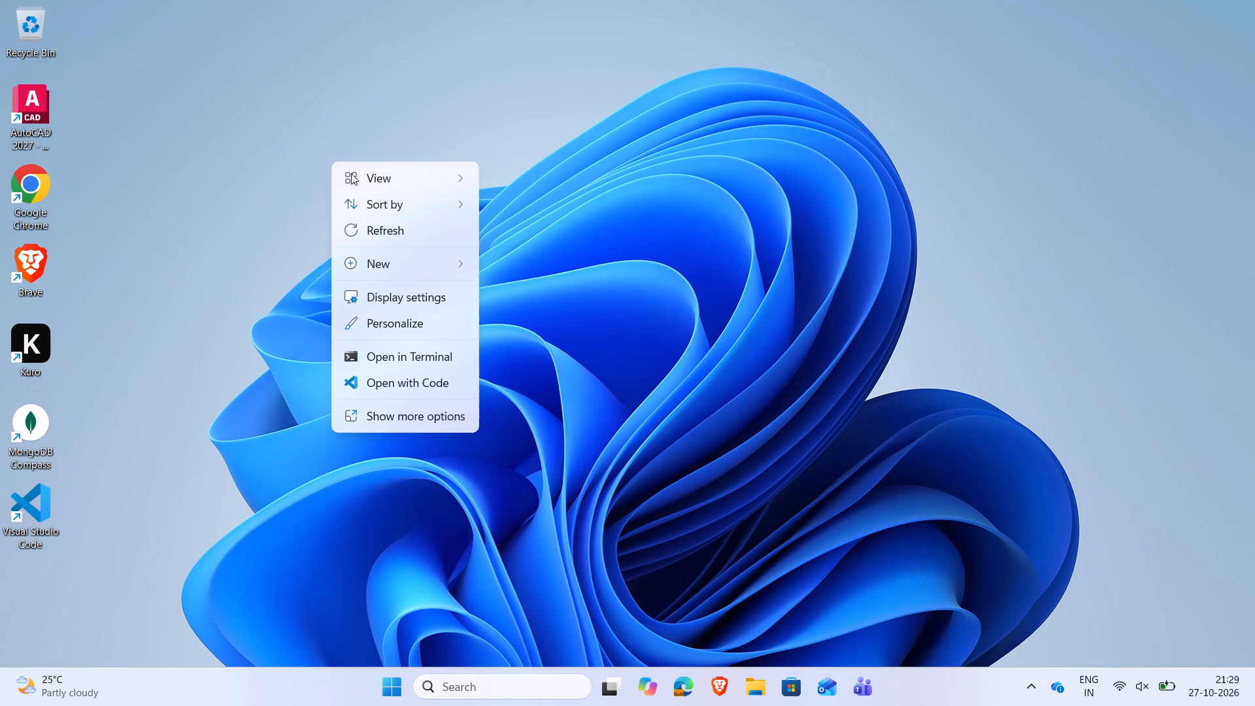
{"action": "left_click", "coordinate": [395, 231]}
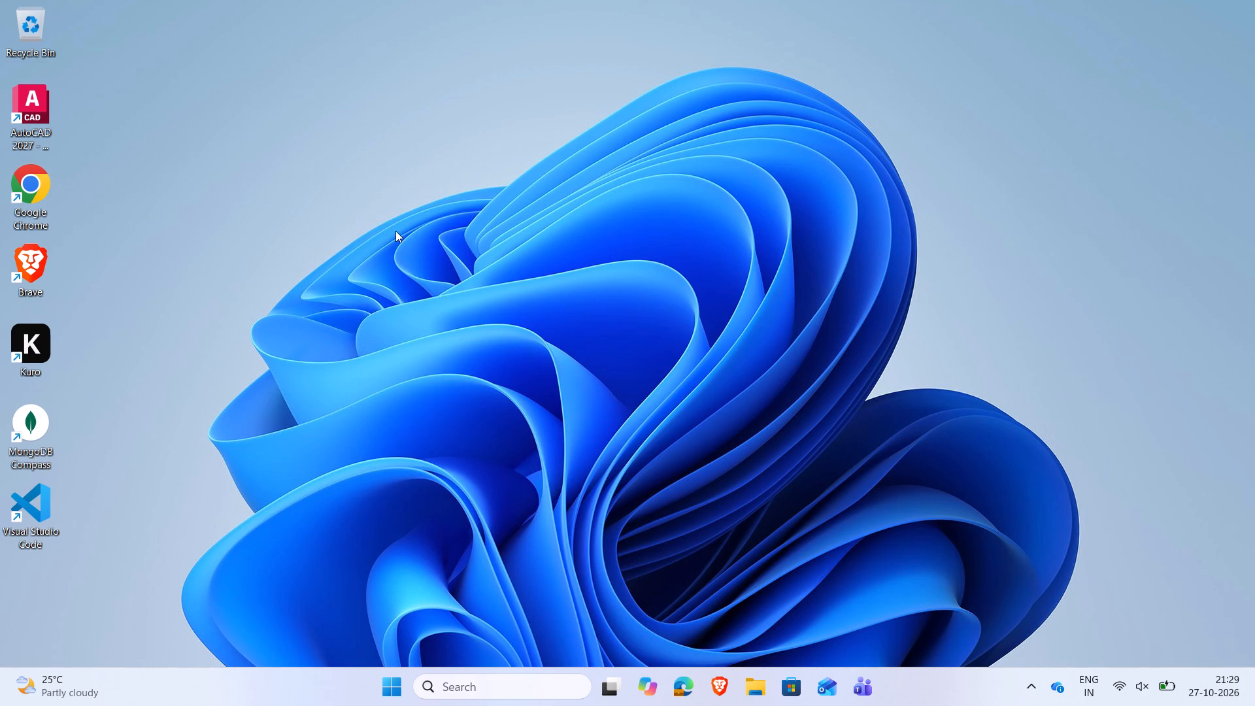
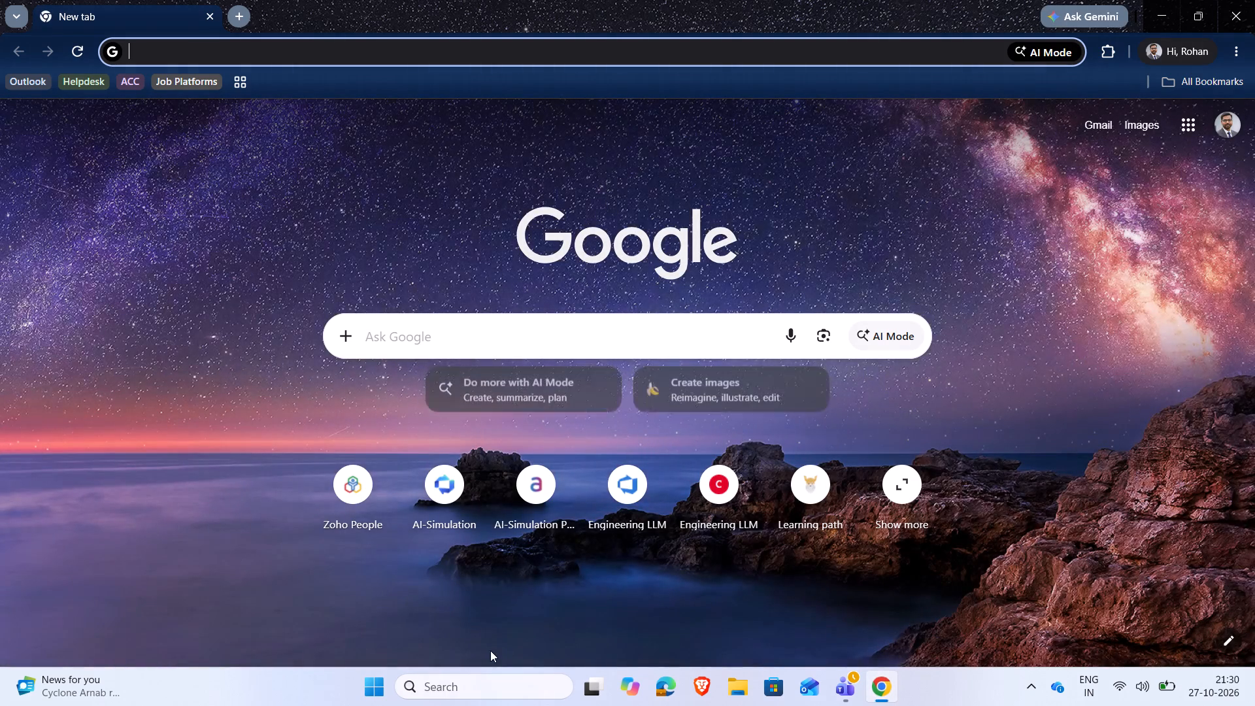
Open Zoho People and go to the Performance service's KRA vs Goals page.
{"action": "left_click", "coordinate": [353, 486]}
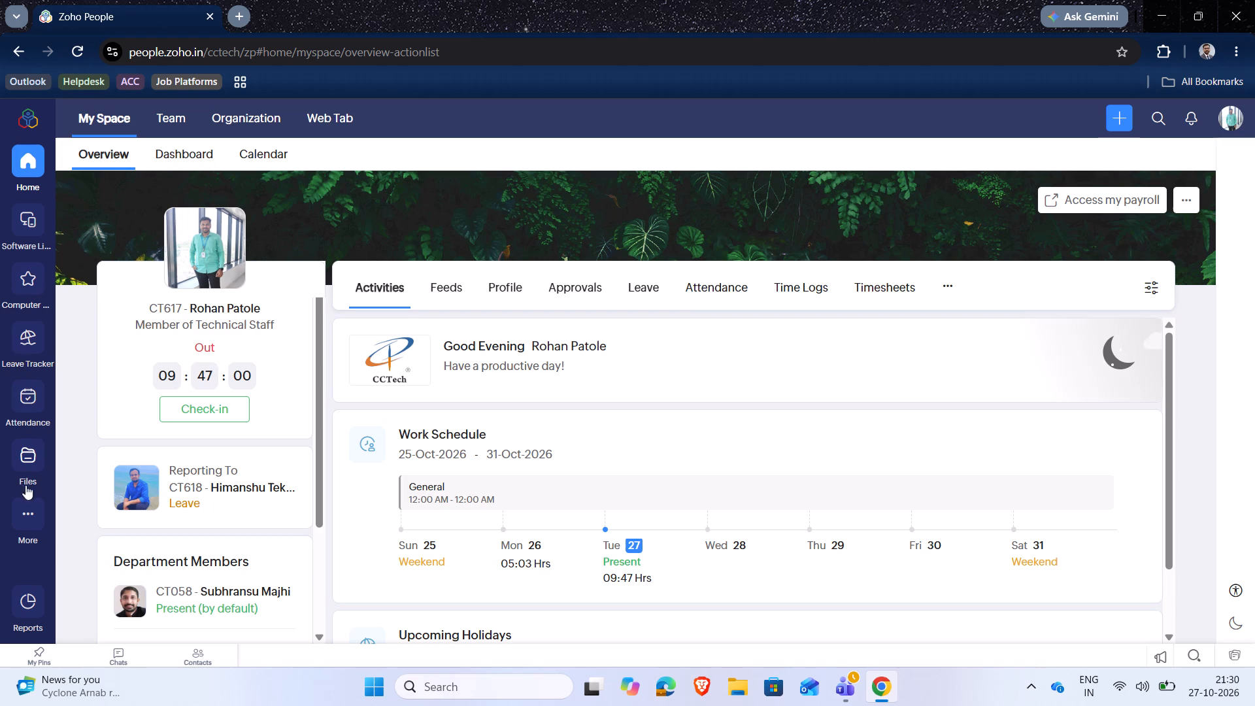
{"action": "left_click", "coordinate": [23, 509]}
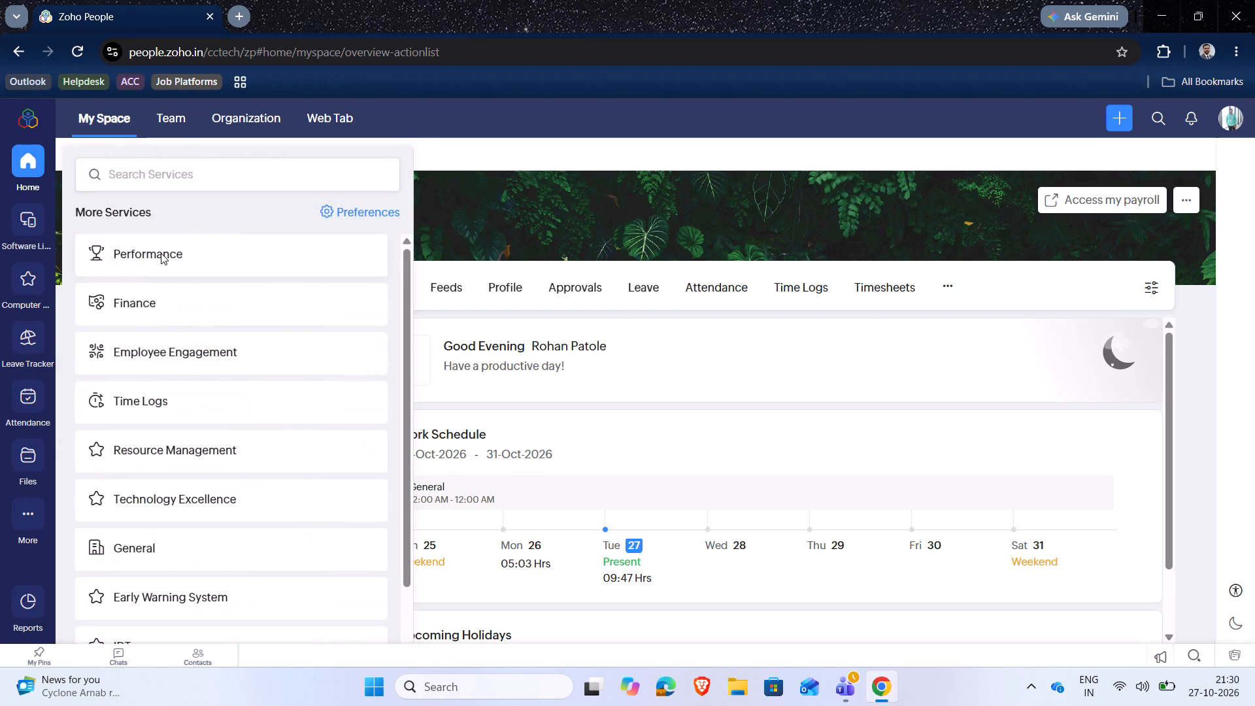
{"action": "left_click", "coordinate": [161, 253]}
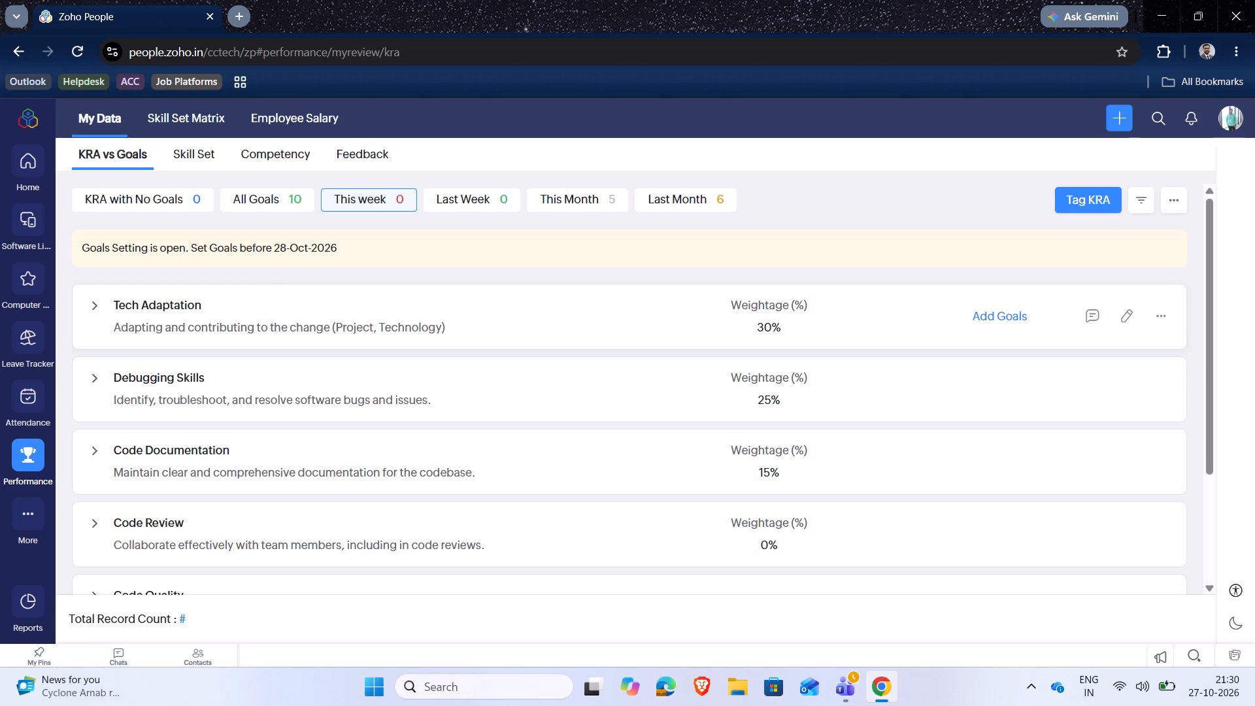
Check this week's goals under the Tech Adaptation and Code Quality KRAs.
{"action": "left_click", "coordinate": [100, 304]}
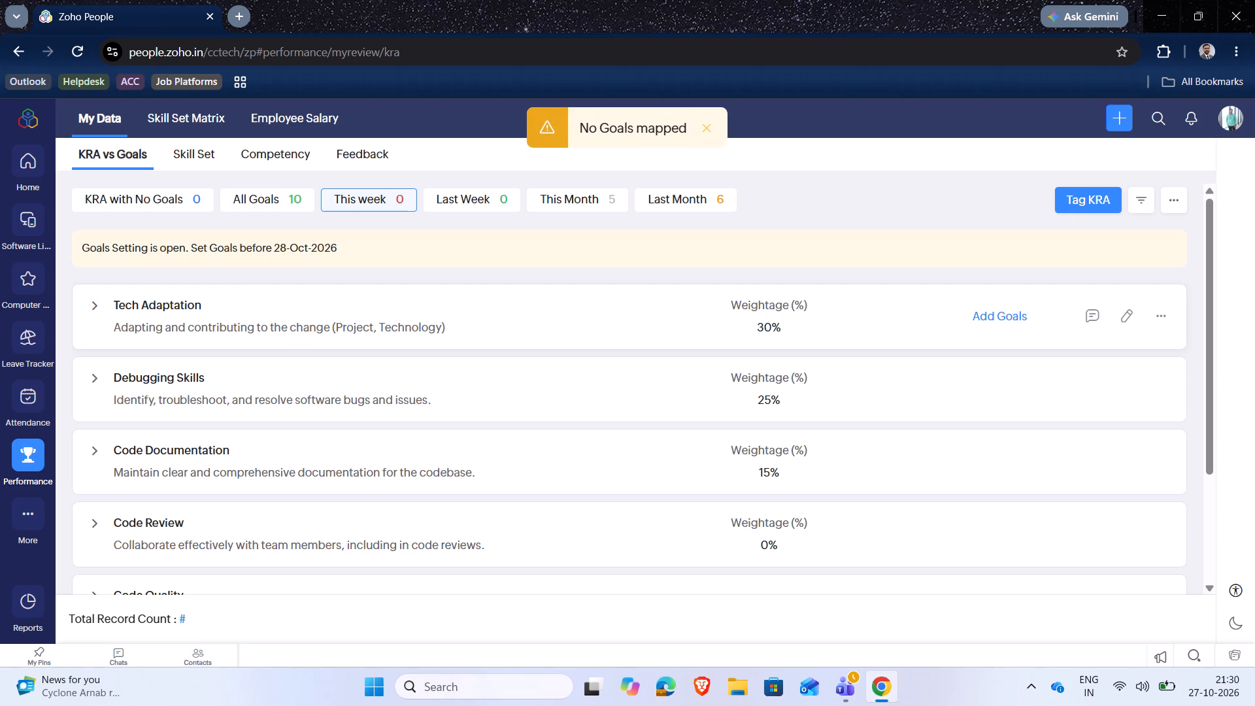
{"action": "left_click", "coordinate": [243, 312]}
{"action": "scroll", "coordinate": [214, 490], "scroll_direction": "down", "scroll_amount": 2}
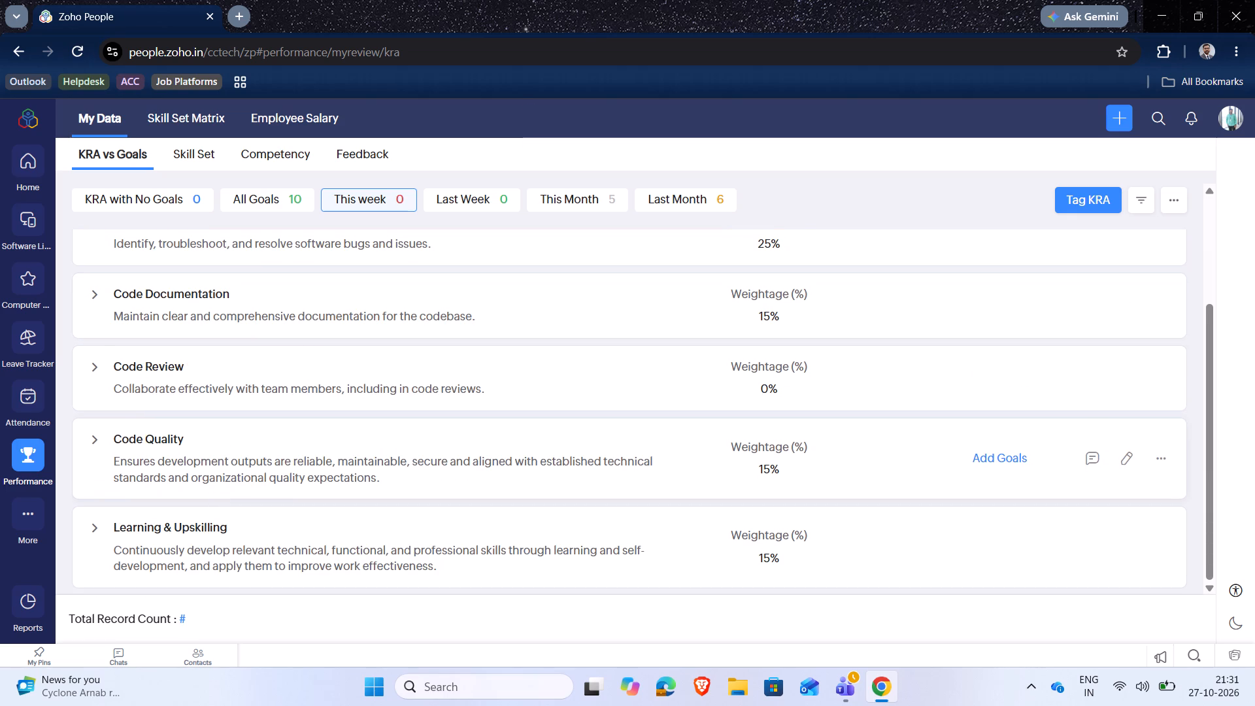
{"action": "left_click", "coordinate": [93, 433]}
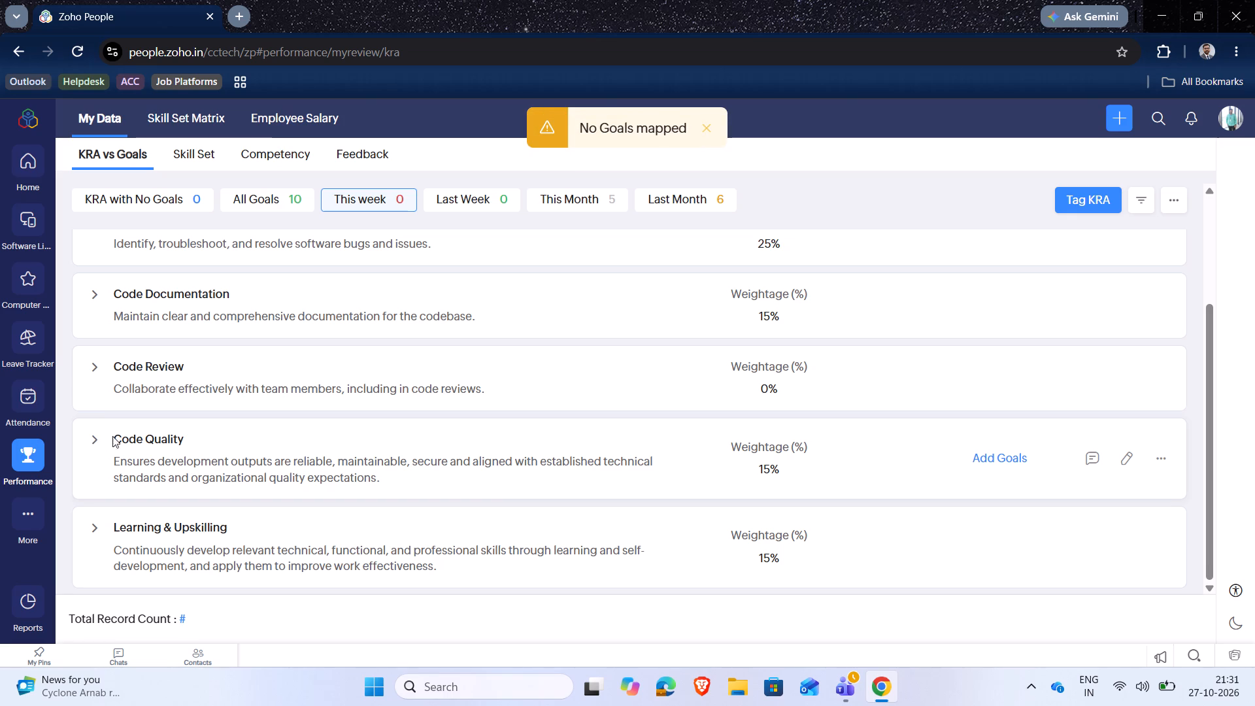
{"action": "left_click", "coordinate": [181, 464]}
{"action": "scroll", "coordinate": [181, 464], "scroll_direction": "up", "scroll_amount": 2}
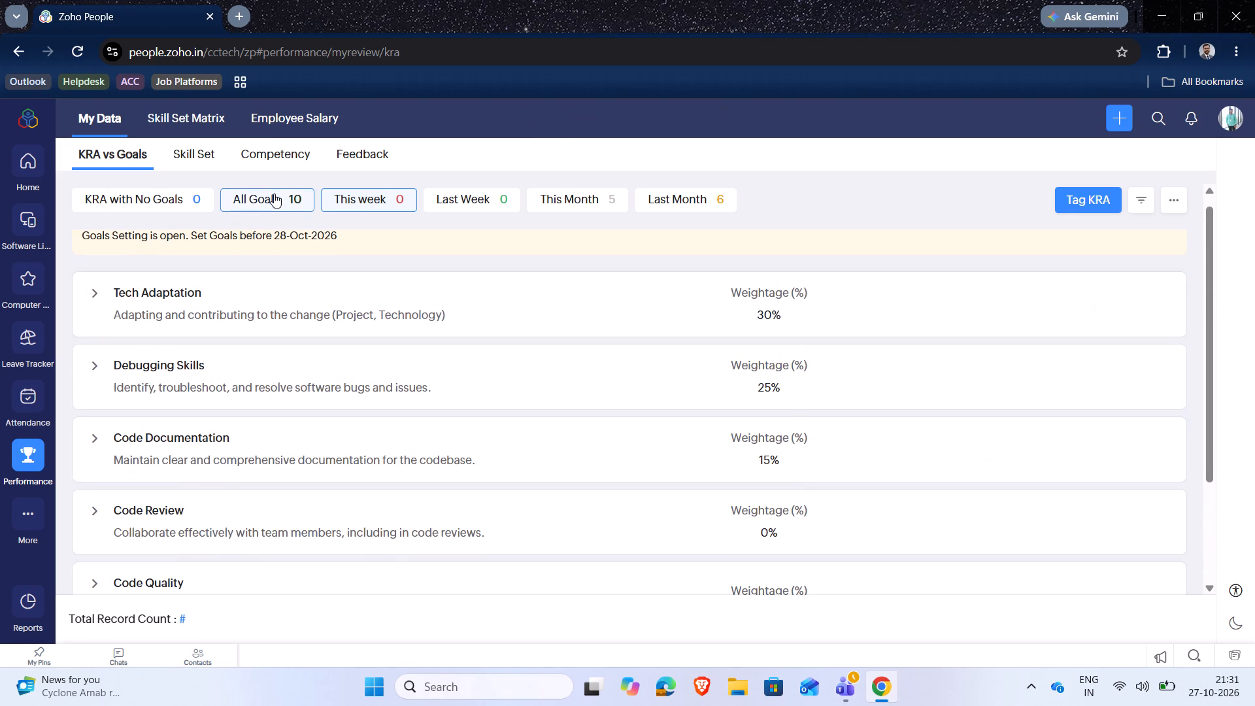
Show all goals and examine the ones mapped to the Tech Adaptation and Debugging Skills KRAs.
{"action": "left_click", "coordinate": [274, 193]}
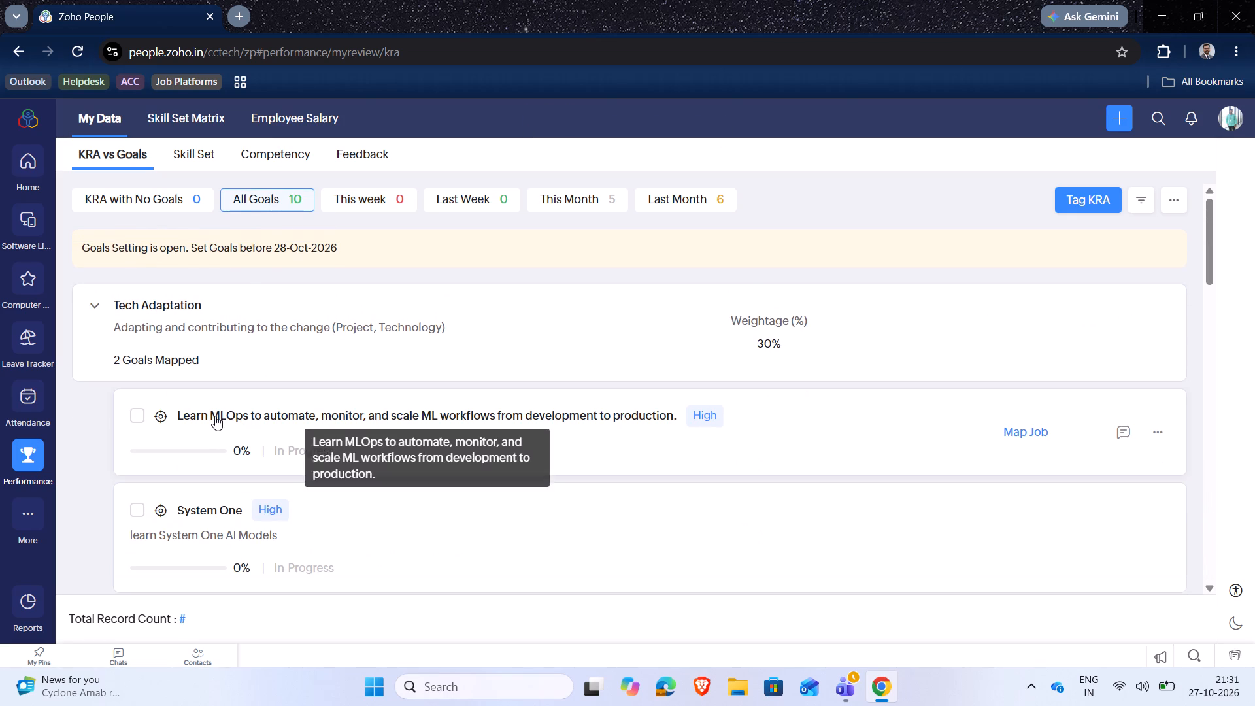
{"action": "scroll", "coordinate": [378, 513], "scroll_direction": "down", "scroll_amount": 1}
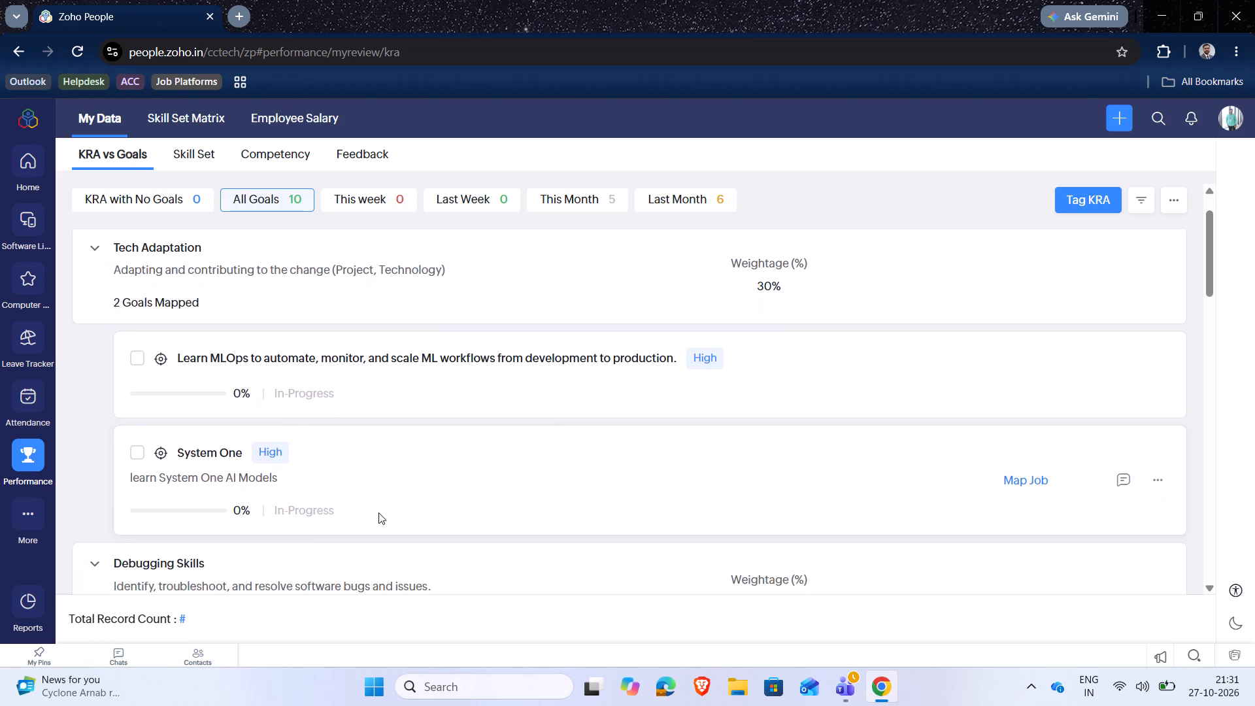
{"action": "scroll", "coordinate": [378, 513], "scroll_direction": "down", "scroll_amount": 3}
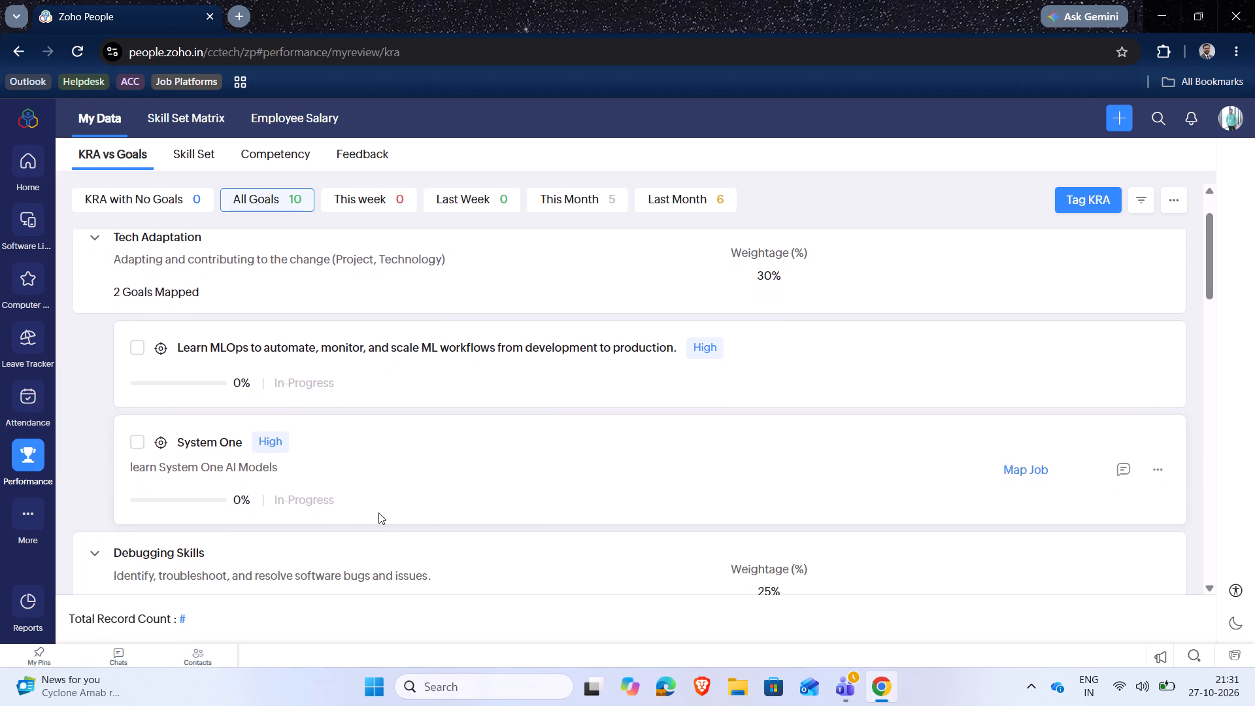
{"action": "scroll", "coordinate": [378, 513], "scroll_direction": "down", "scroll_amount": 2}
{"action": "scroll", "coordinate": [378, 513], "scroll_direction": "up", "scroll_amount": 1}
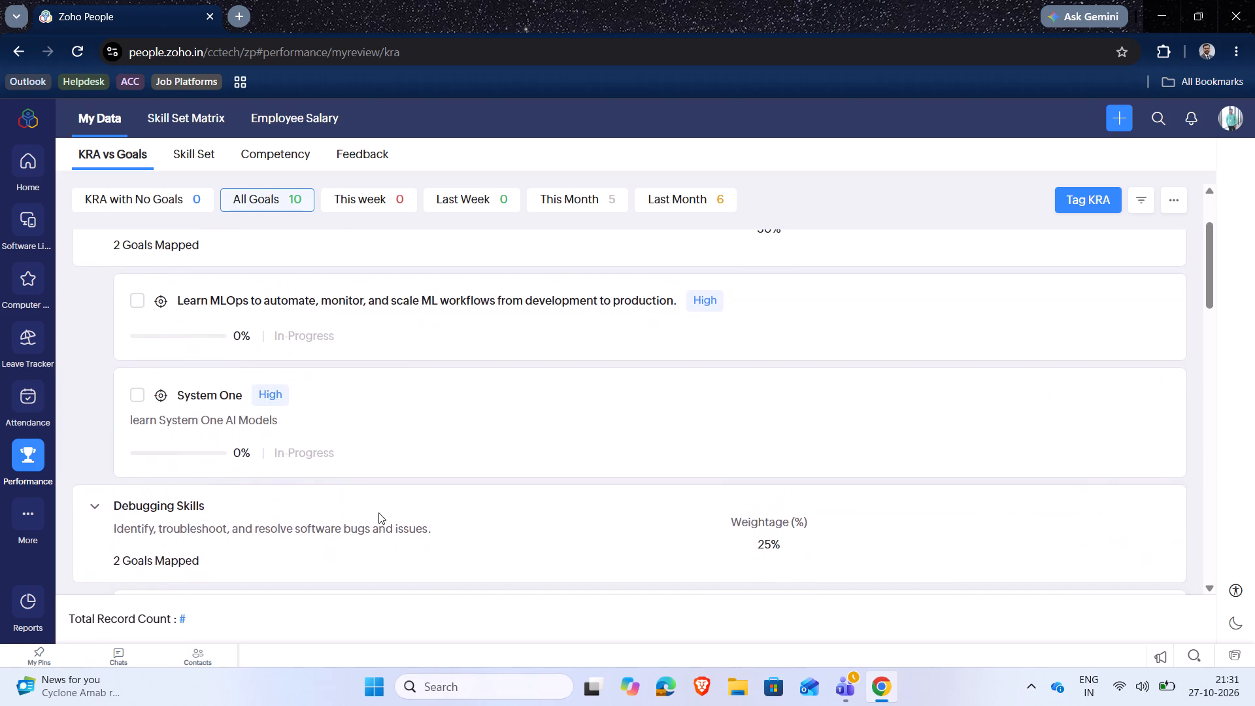
{"action": "scroll", "coordinate": [378, 513], "scroll_direction": "up", "scroll_amount": 2}
{"action": "scroll", "coordinate": [193, 358], "scroll_direction": "down", "scroll_amount": 1}
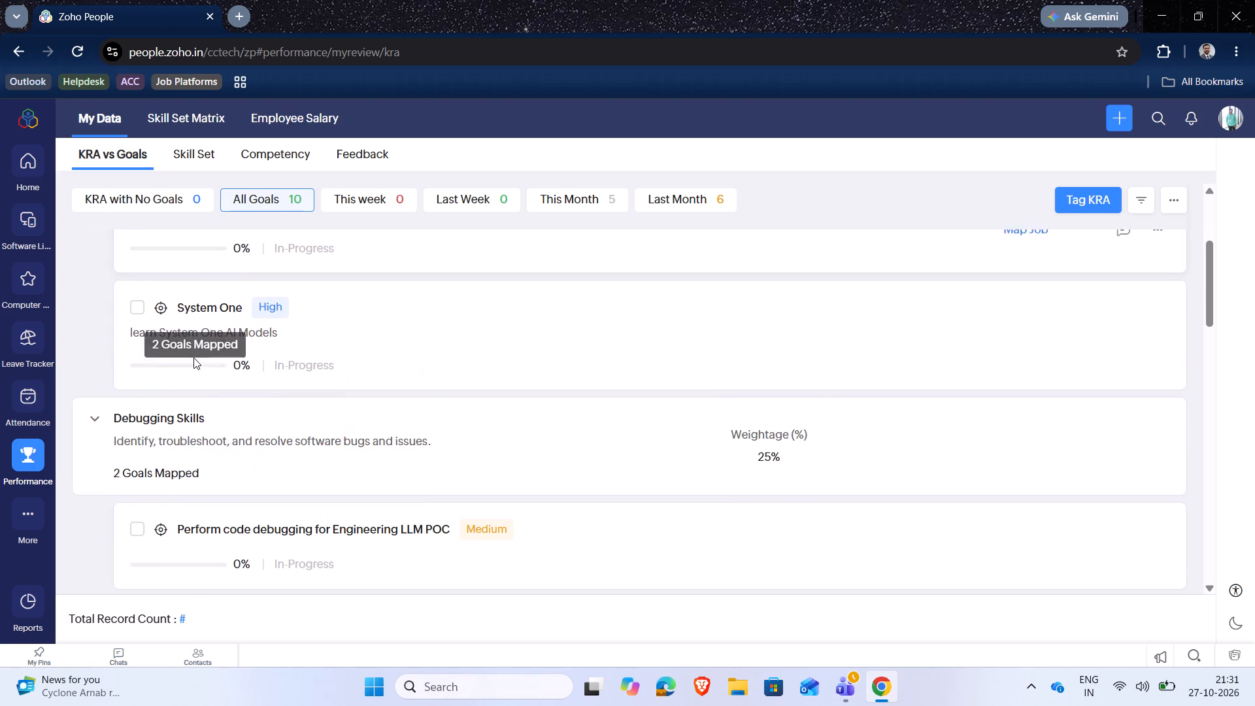
{"action": "scroll", "coordinate": [193, 358], "scroll_direction": "down", "scroll_amount": 2}
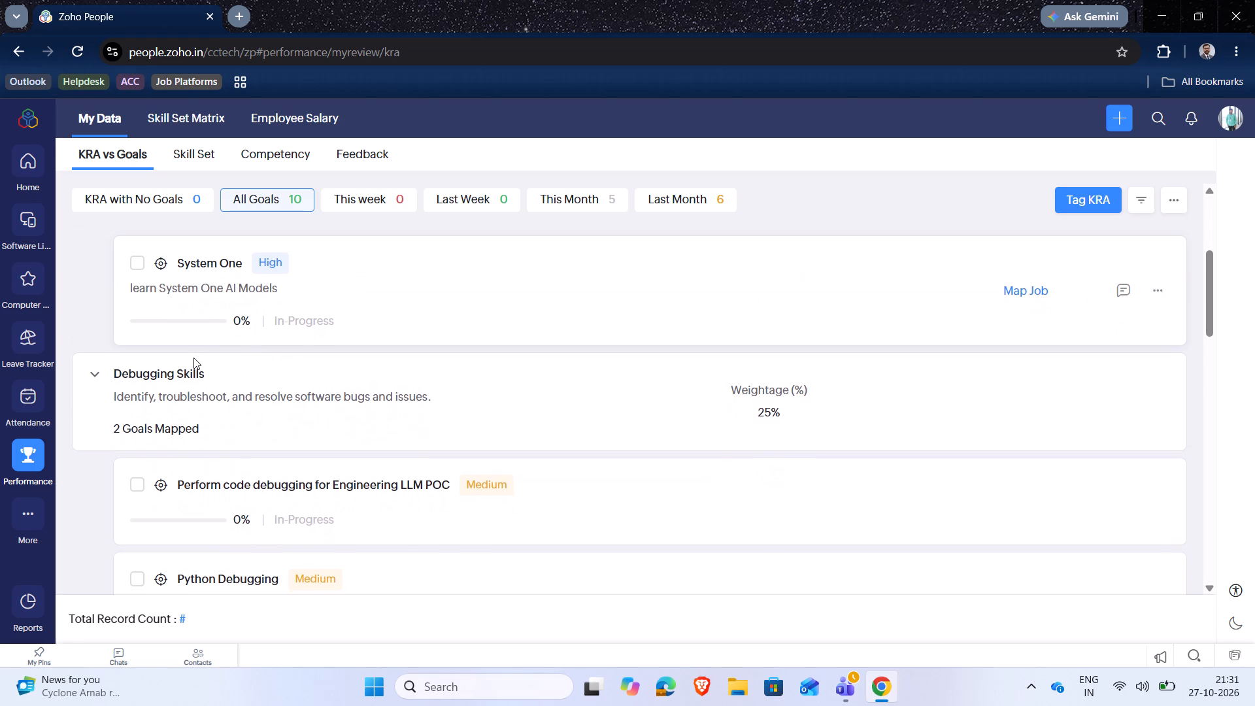
{"action": "scroll", "coordinate": [193, 358], "scroll_direction": "down", "scroll_amount": 4}
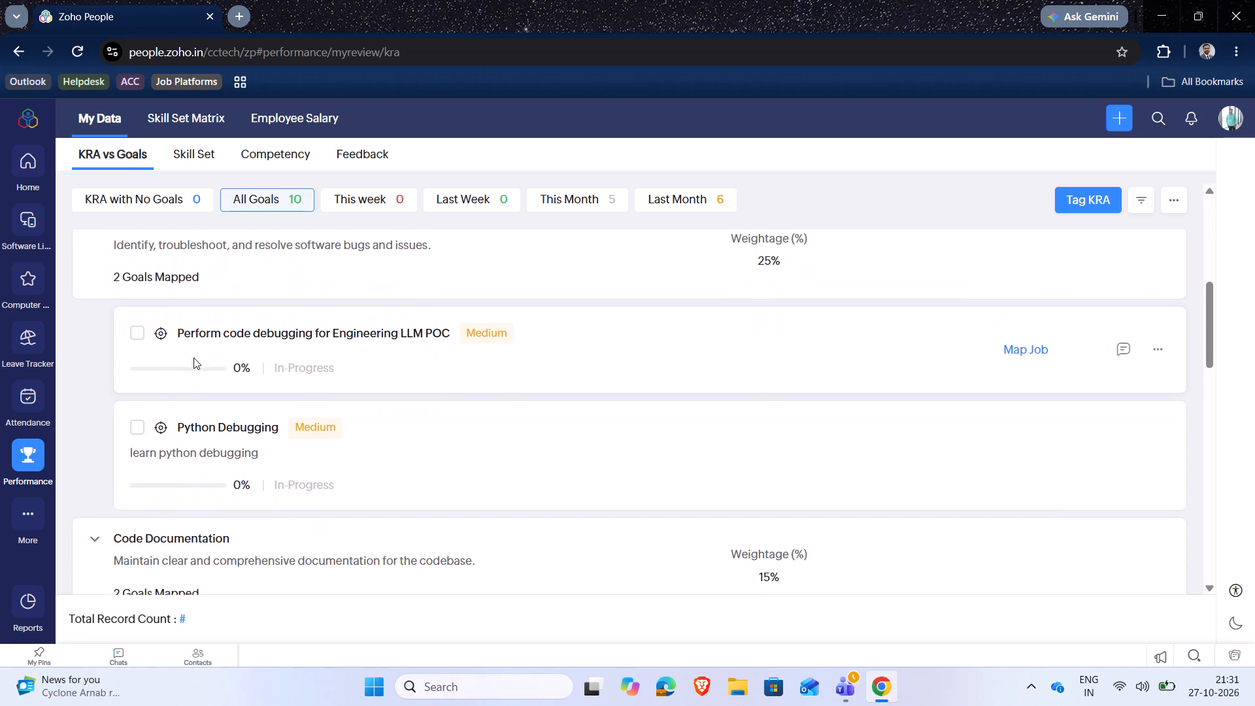
{"action": "scroll", "coordinate": [193, 358], "scroll_direction": "down", "scroll_amount": 2}
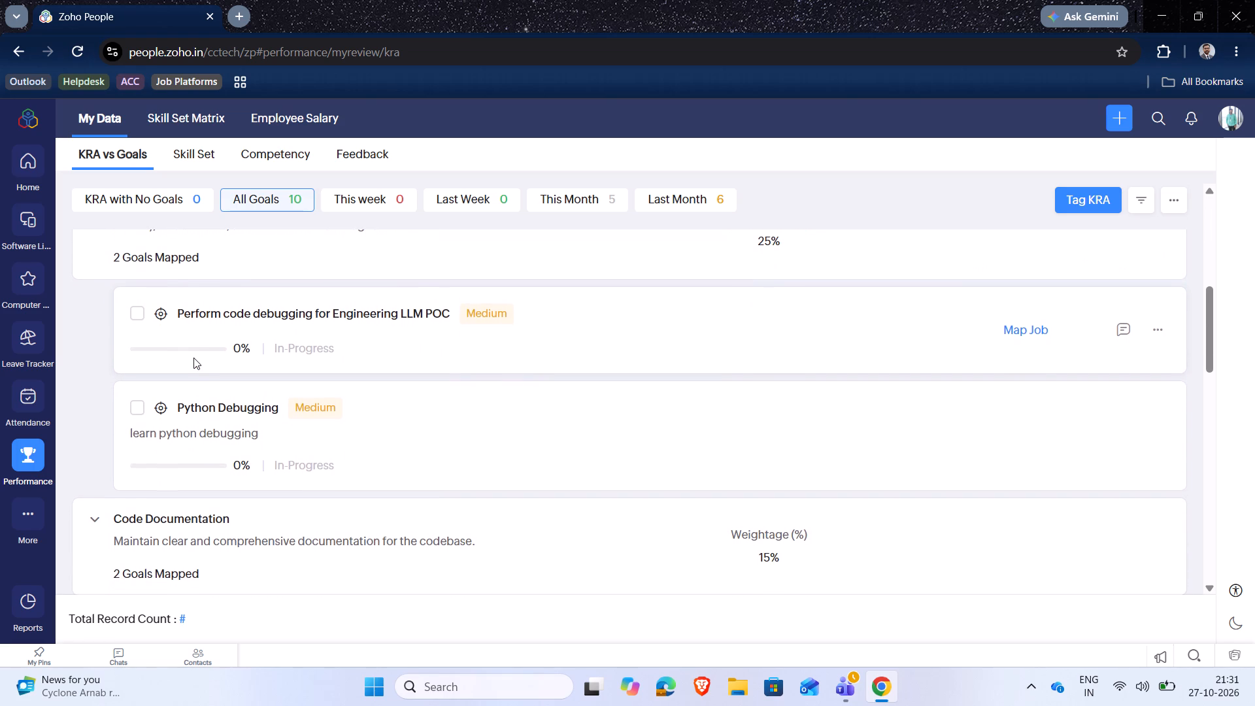
{"action": "scroll", "coordinate": [193, 358], "scroll_direction": "down", "scroll_amount": 1}
{"action": "scroll", "coordinate": [193, 358], "scroll_direction": "up", "scroll_amount": 2}
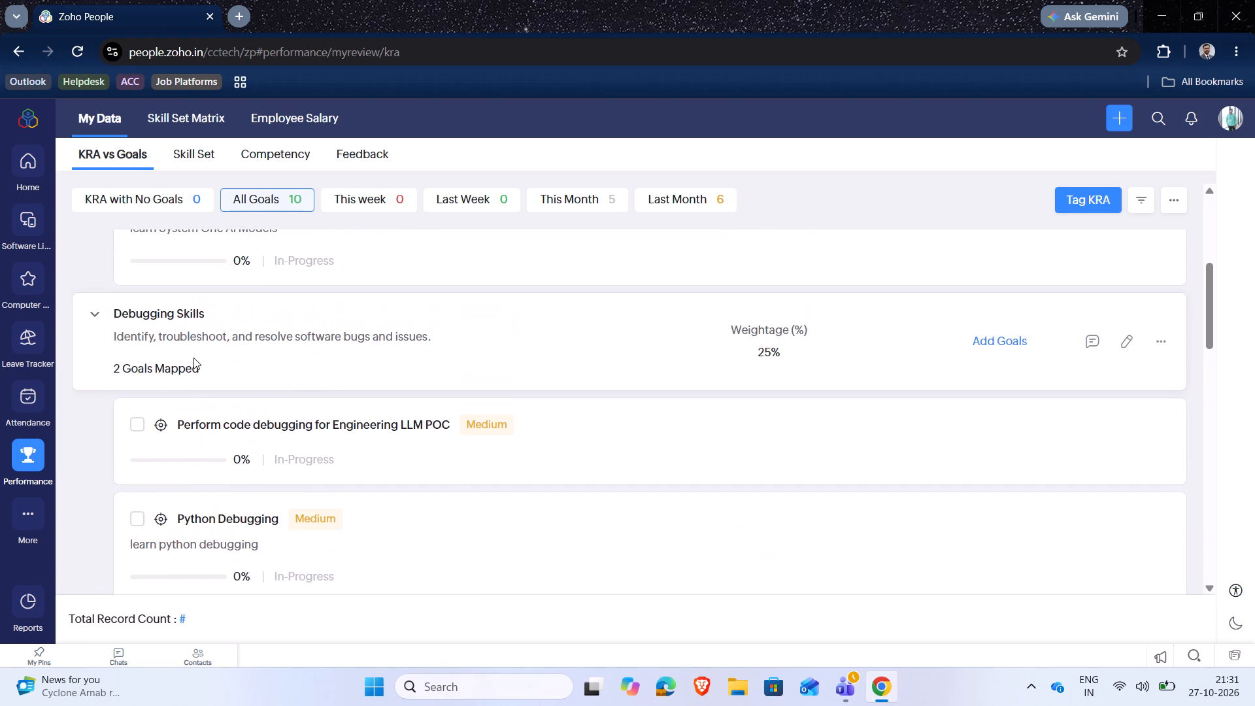
{"action": "scroll", "coordinate": [193, 358], "scroll_direction": "up", "scroll_amount": 4}
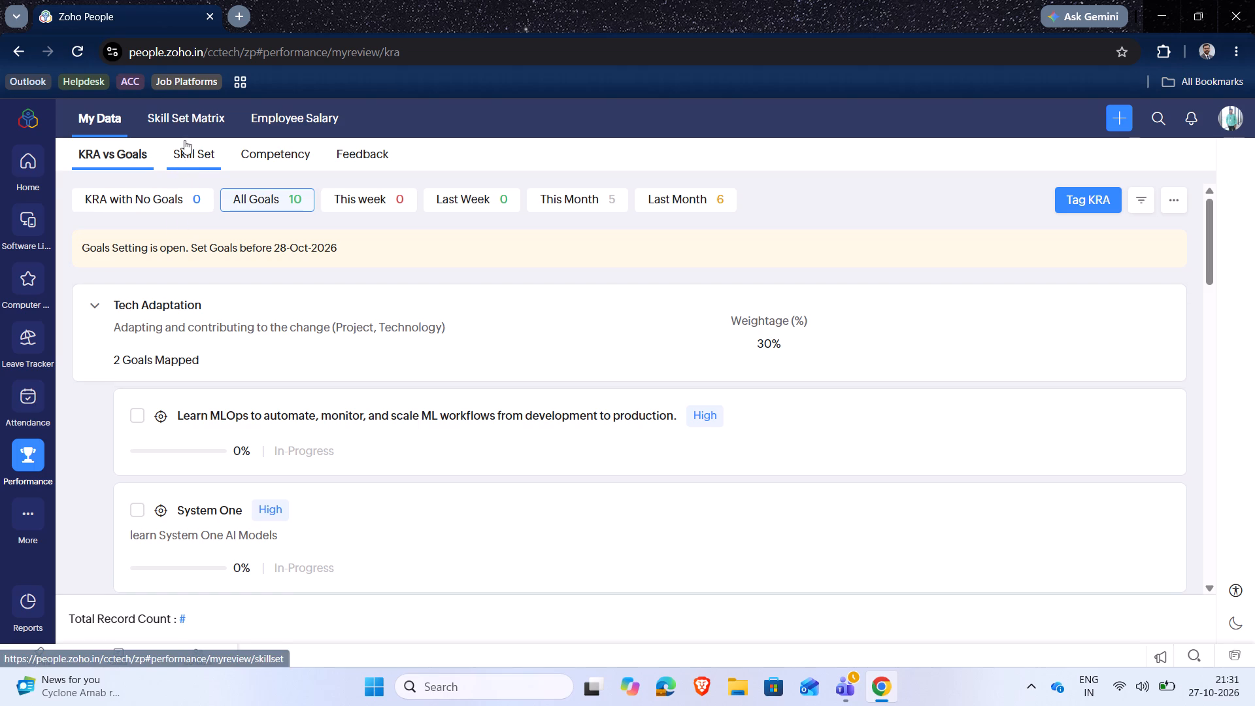
Collapse Tech Adaptation and Debugging Skills and examine the goals under Code Documentation, Code Review, Code Quality, and Learning & Upskilling.
{"action": "left_click", "coordinate": [99, 306]}
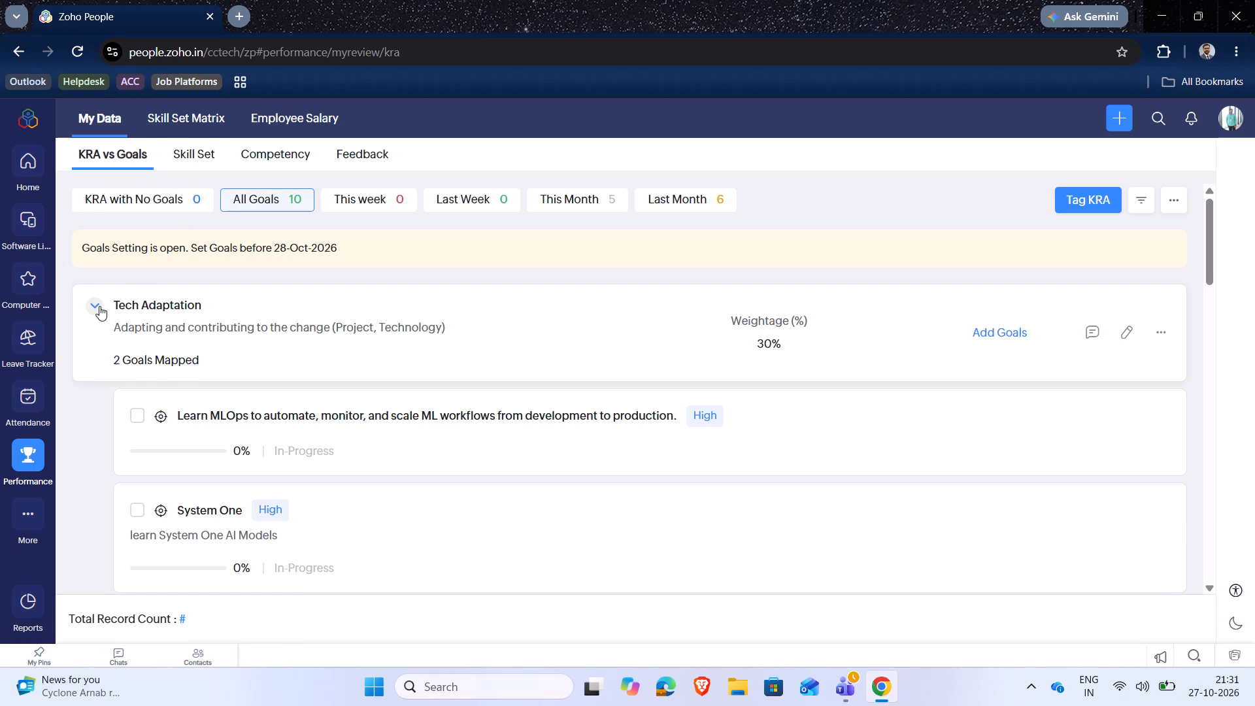
{"action": "left_click", "coordinate": [89, 407]}
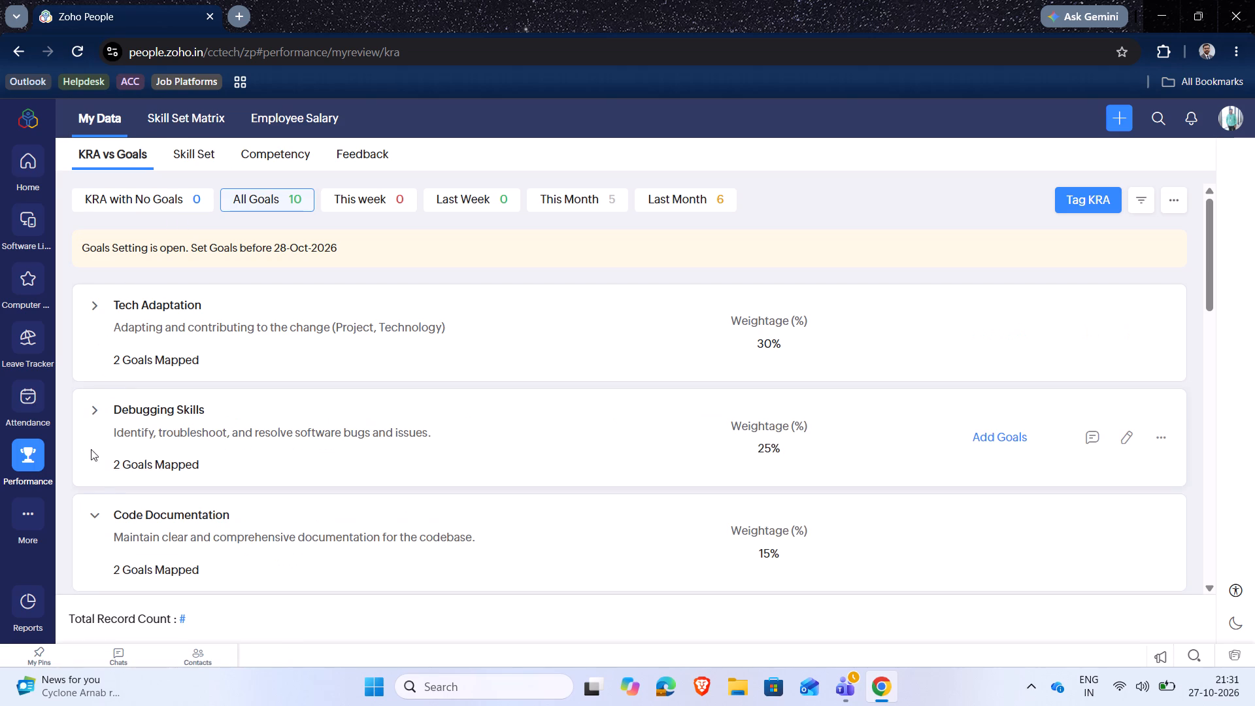
{"action": "scroll", "coordinate": [220, 424], "scroll_direction": "down", "scroll_amount": 4}
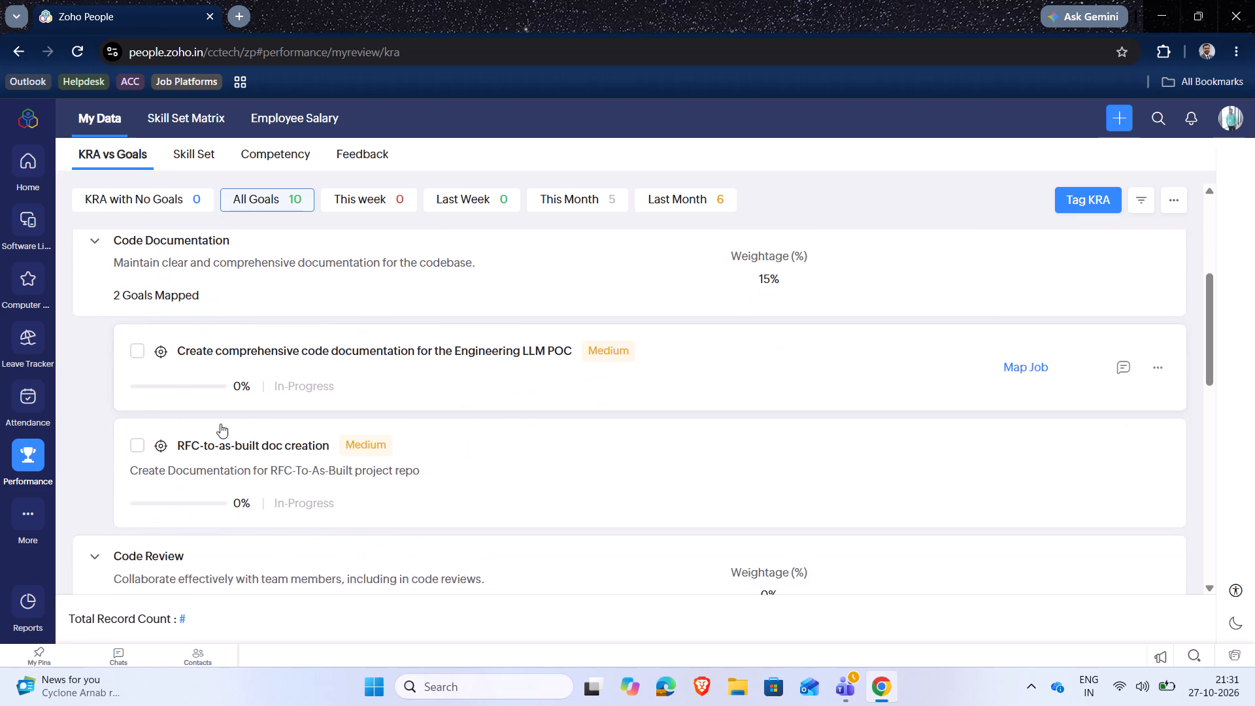
{"action": "scroll", "coordinate": [220, 424], "scroll_direction": "down", "scroll_amount": 1}
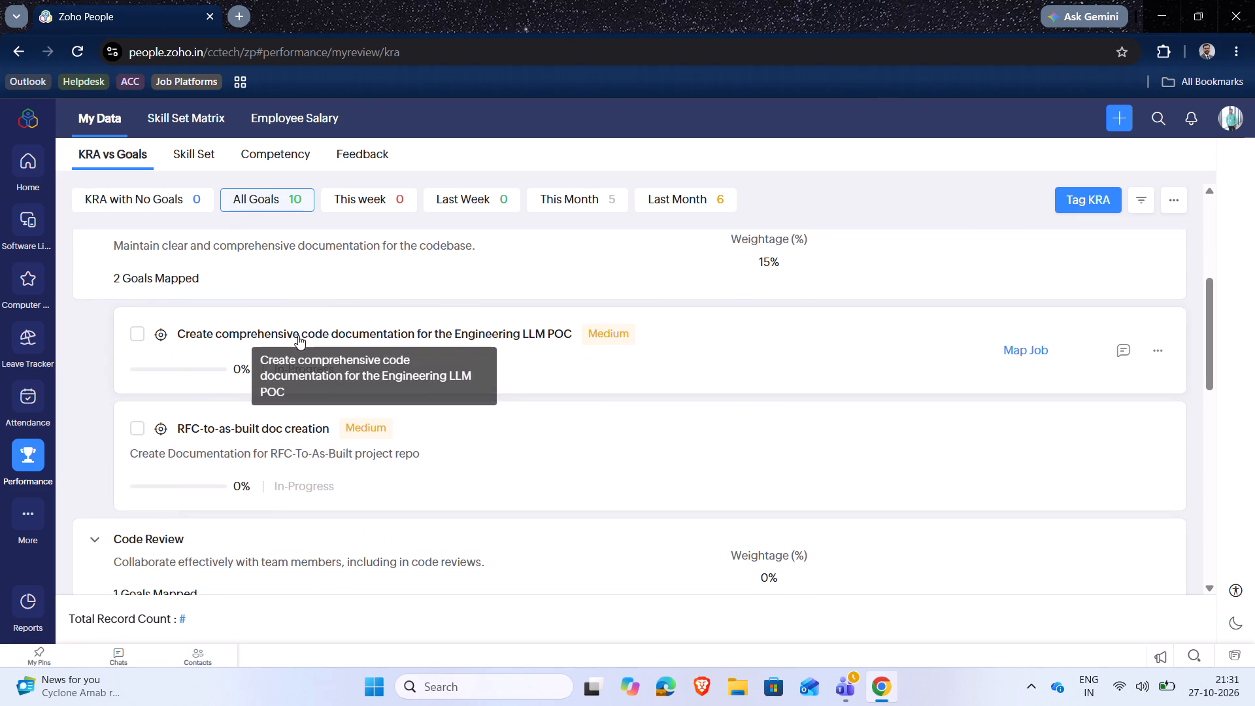
{"action": "scroll", "coordinate": [546, 471], "scroll_direction": "down", "scroll_amount": 1}
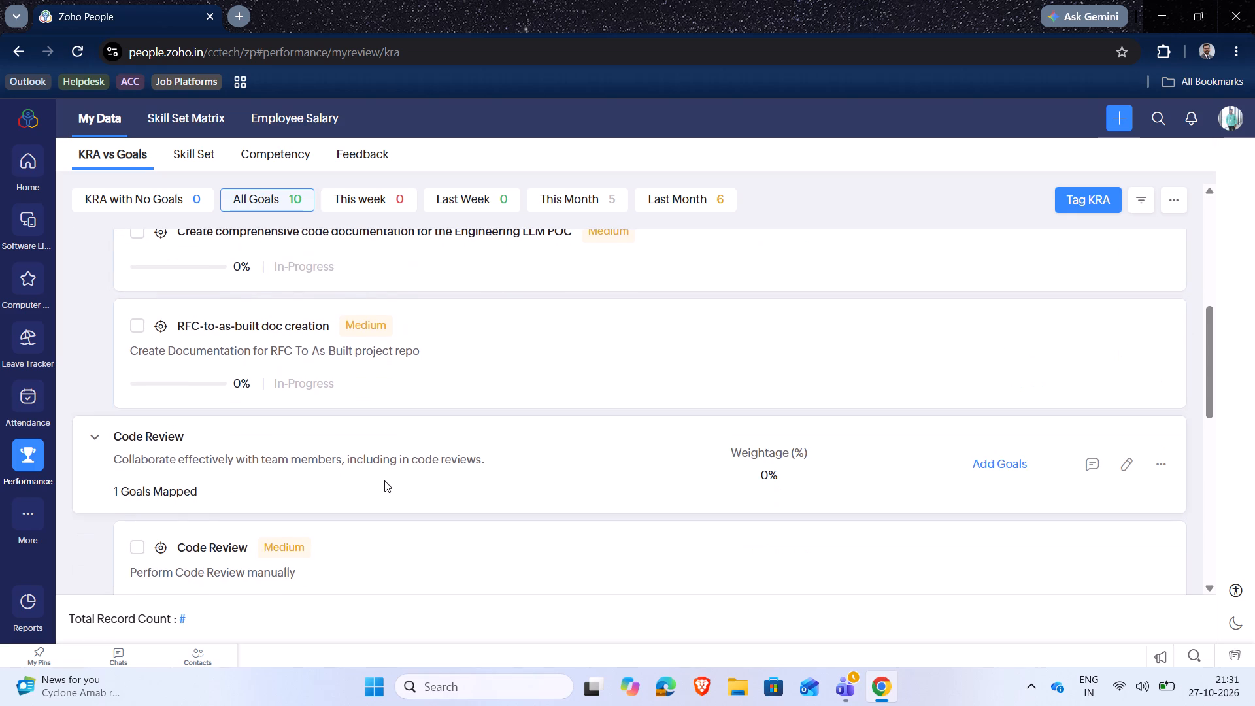
{"action": "scroll", "coordinate": [384, 480], "scroll_direction": "down", "scroll_amount": 1}
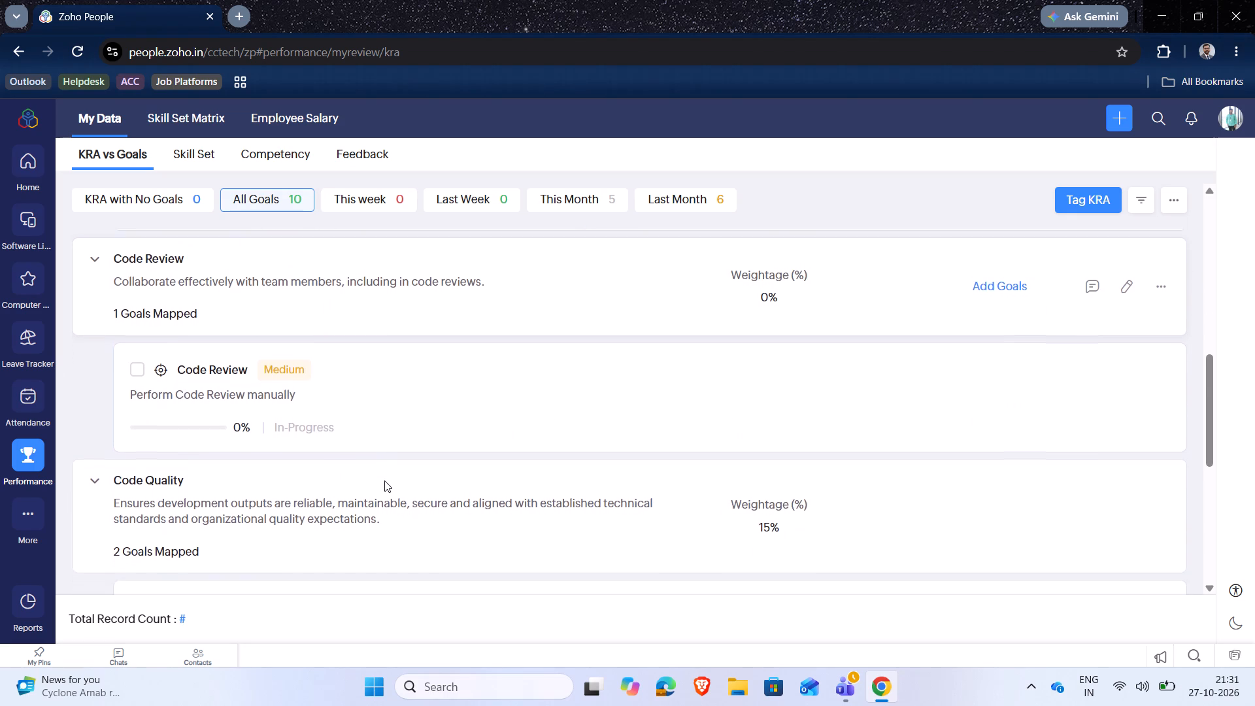
{"action": "scroll", "coordinate": [384, 480], "scroll_direction": "down", "scroll_amount": 6}
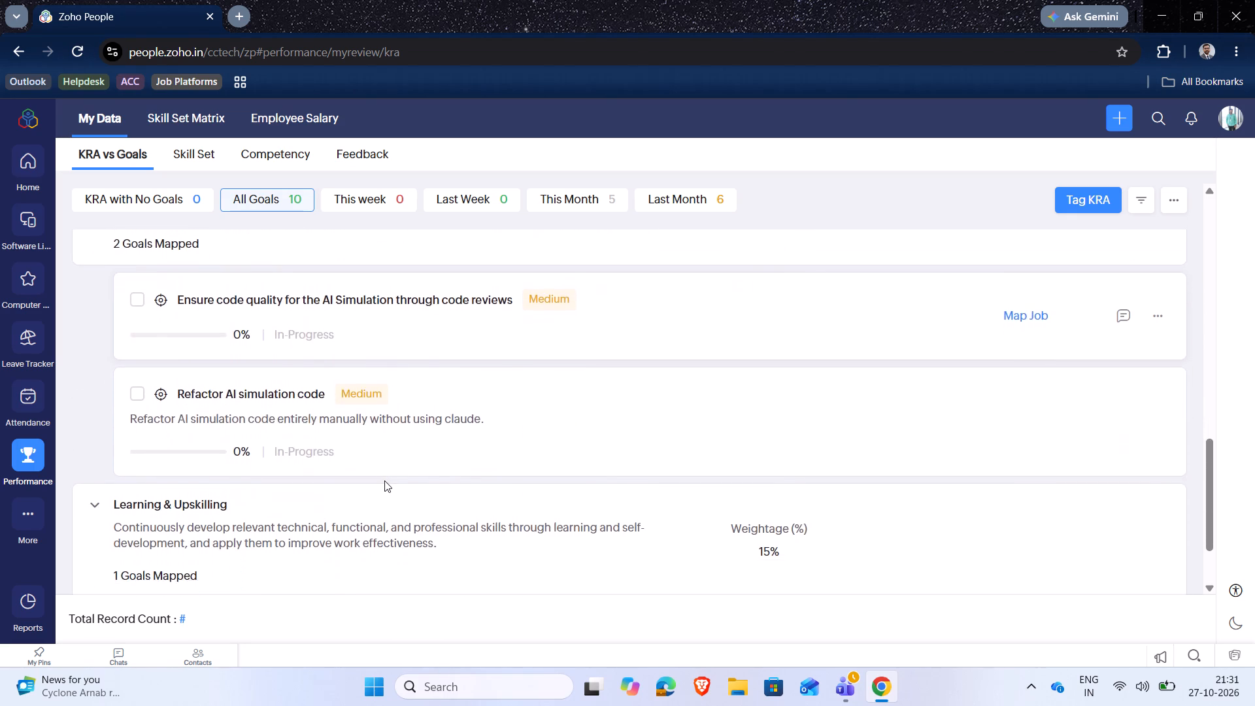
{"action": "scroll", "coordinate": [384, 480], "scroll_direction": "down", "scroll_amount": 2}
{"action": "scroll", "coordinate": [384, 480], "scroll_direction": "up", "scroll_amount": 8}
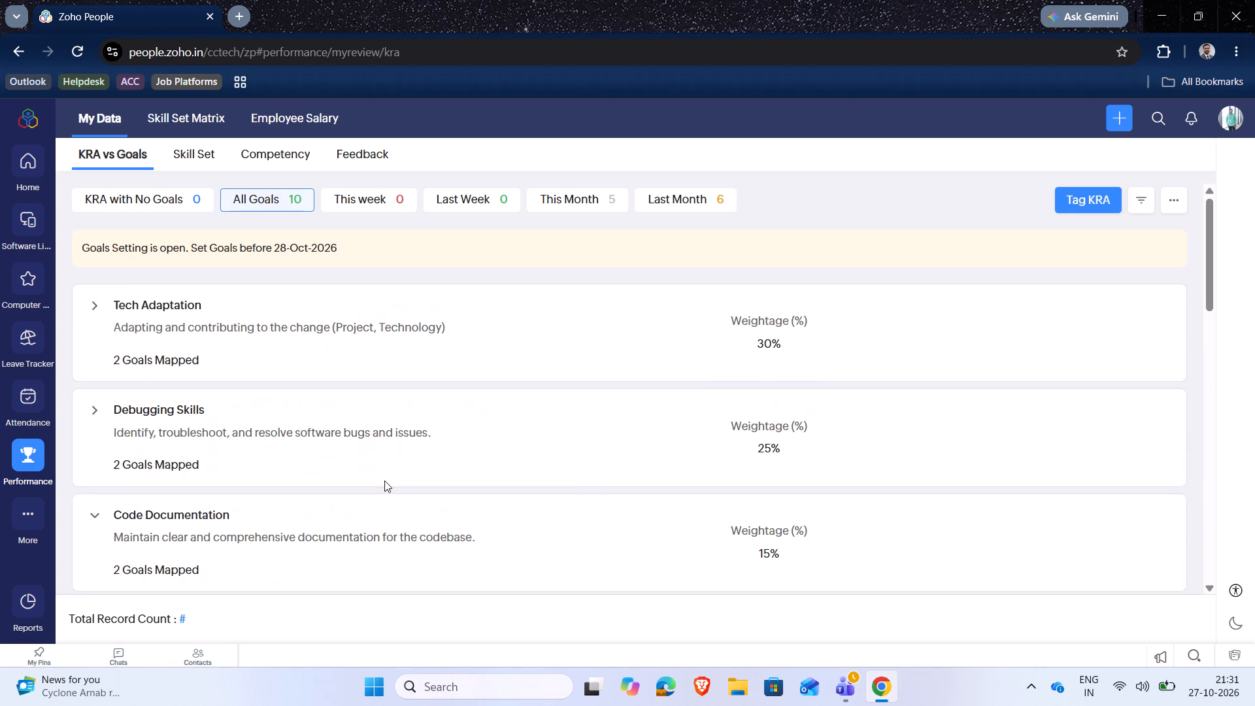
Filter the goals to Last Month and examine those under Tech Adaptation and Debugging Skills.
{"action": "left_click", "coordinate": [669, 199]}
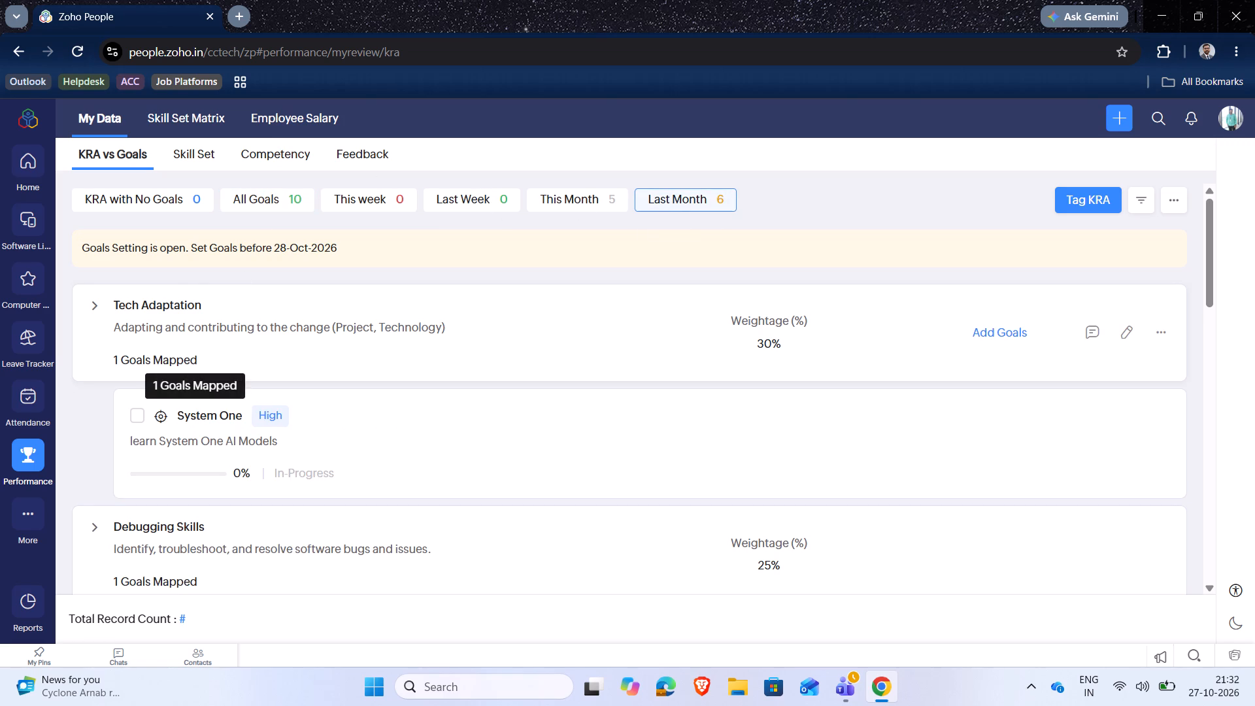
{"action": "scroll", "coordinate": [111, 413], "scroll_direction": "down", "scroll_amount": 3}
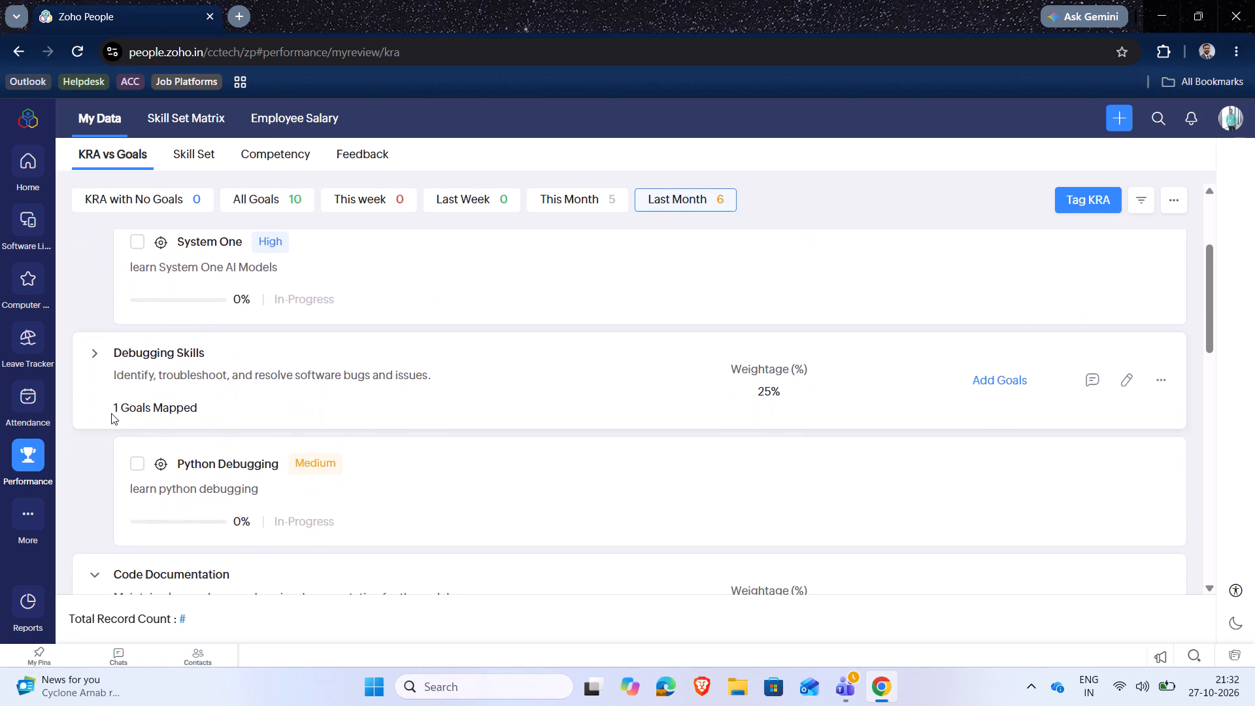
{"action": "scroll", "coordinate": [111, 413], "scroll_direction": "up", "scroll_amount": 2}
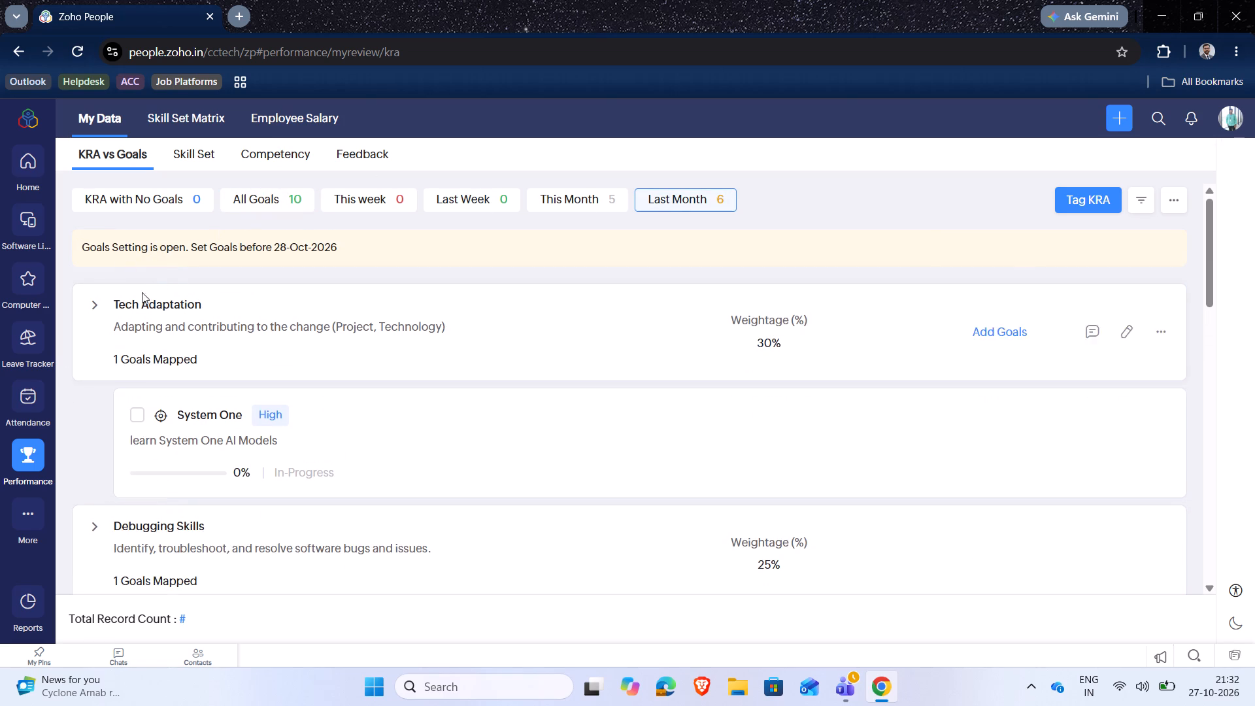
Reload the Performance page with its This week filter, check Tech Adaptation for goals, and look over the KRA list.
{"action": "left_click", "coordinate": [40, 470]}
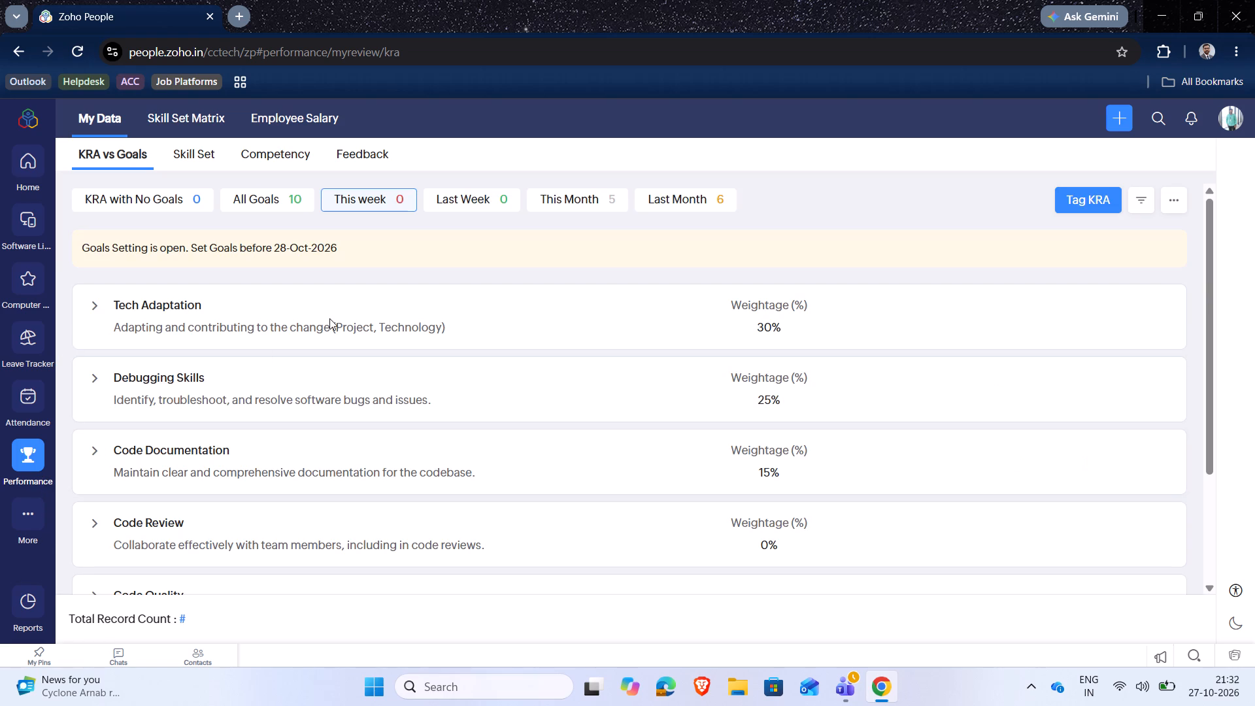
{"action": "left_click", "coordinate": [96, 304]}
{"action": "left_click", "coordinate": [196, 315]}
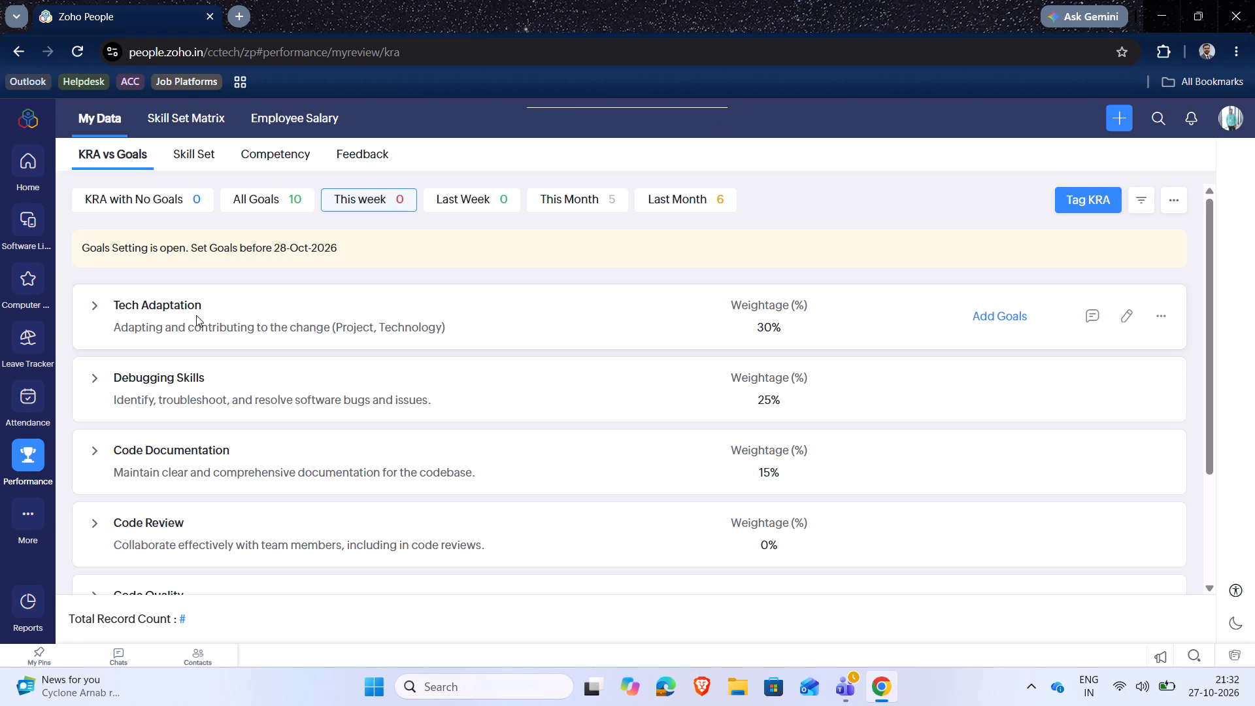
{"action": "scroll", "coordinate": [159, 499], "scroll_direction": "down", "scroll_amount": 2}
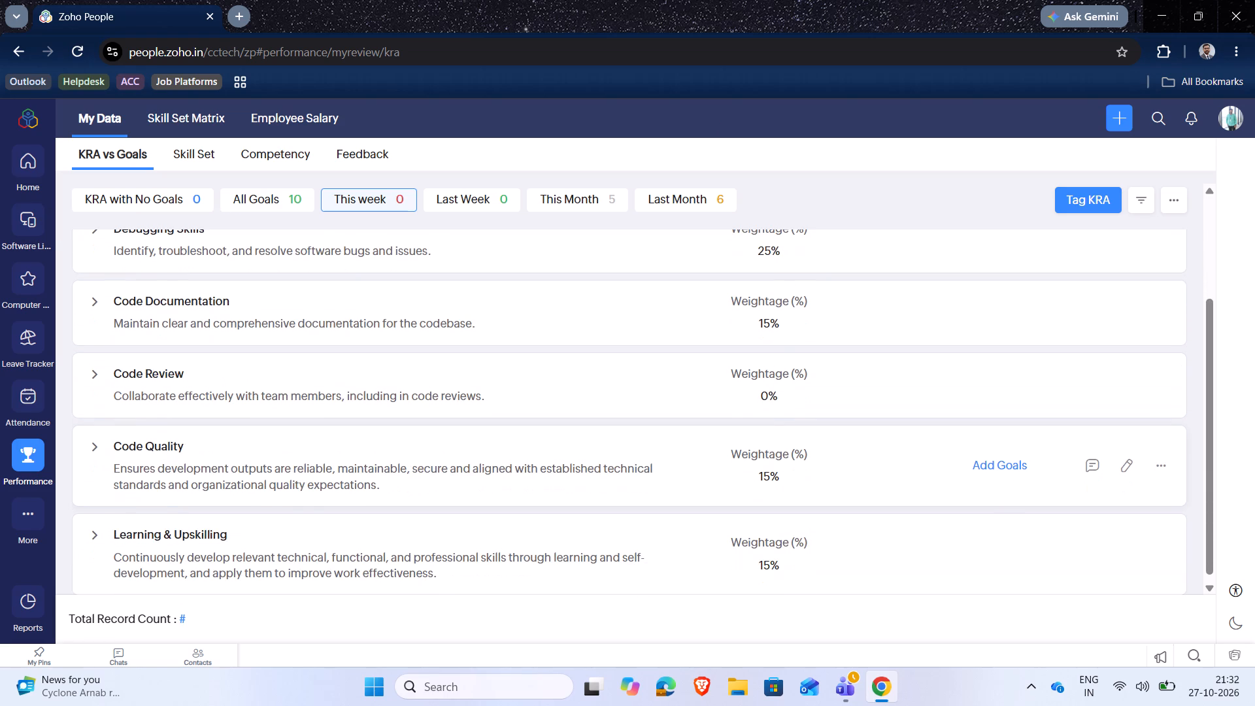
Show all goals, examine the System One goal's details in its edit form, and close the form without saving.
{"action": "scroll", "coordinate": [159, 499], "scroll_direction": "down", "scroll_amount": 1}
{"action": "scroll", "coordinate": [159, 499], "scroll_direction": "up", "scroll_amount": 2}
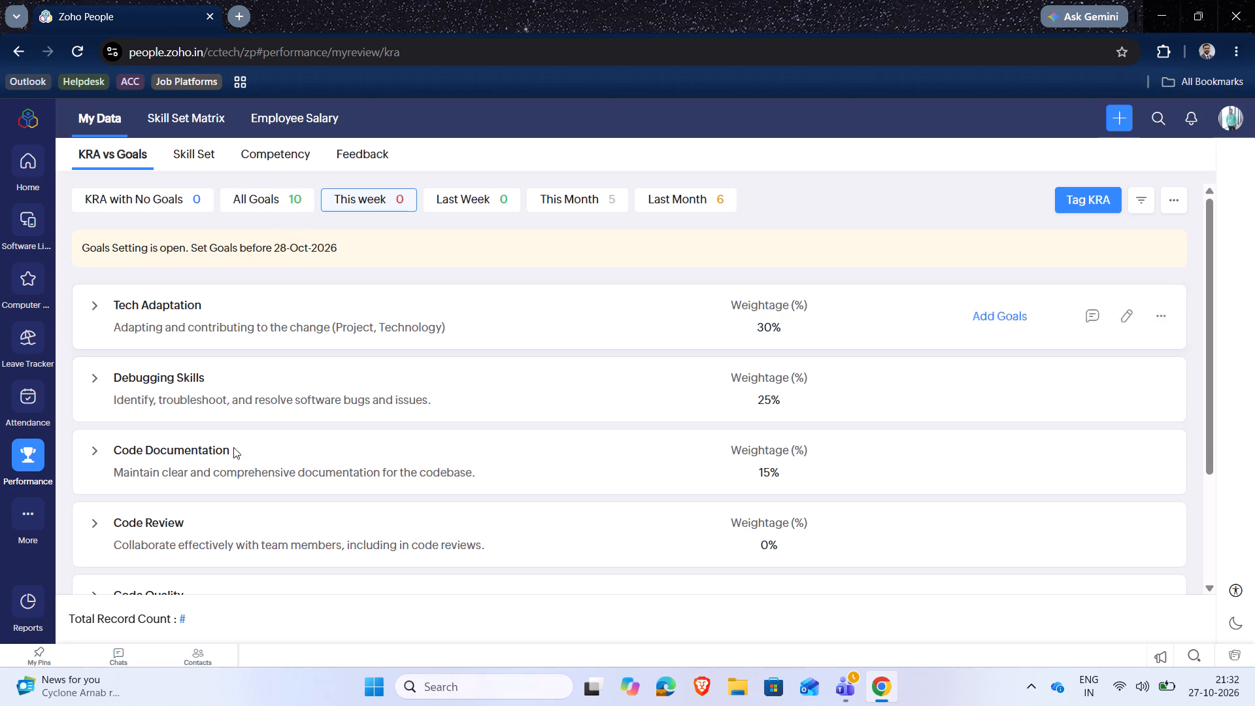
{"action": "left_click", "coordinate": [289, 209]}
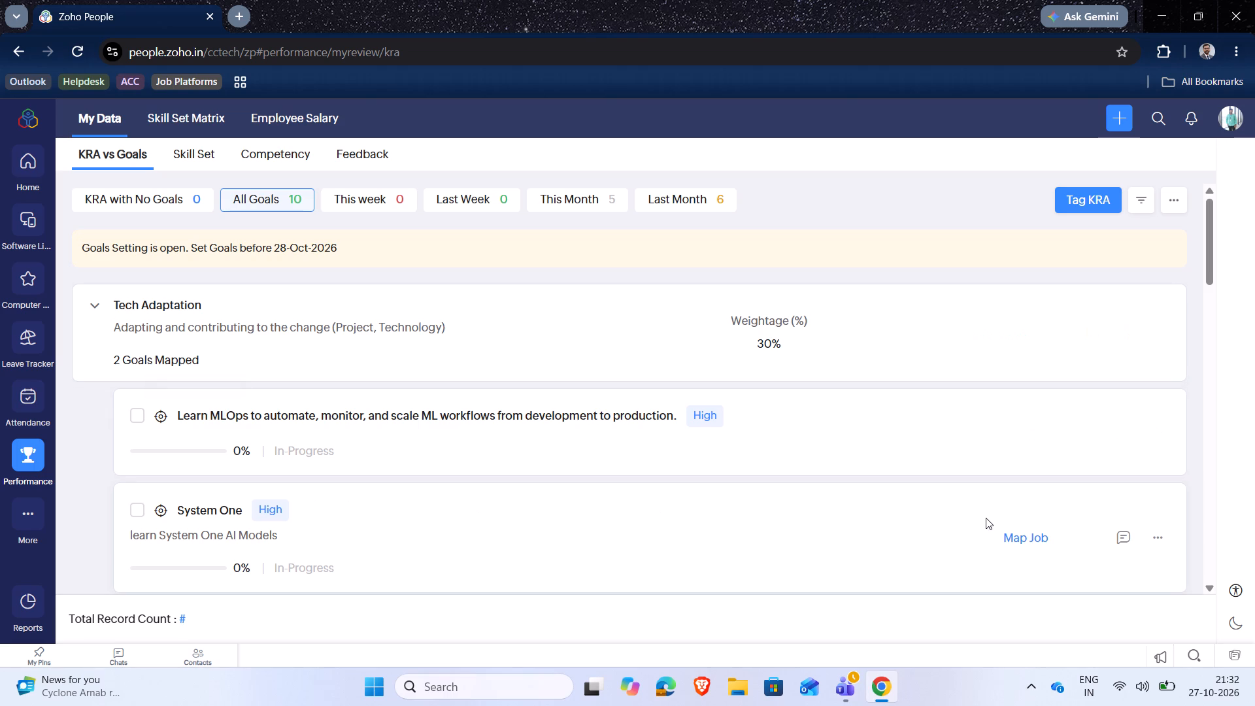
{"action": "left_click", "coordinate": [1157, 545]}
{"action": "left_click", "coordinate": [1077, 484]}
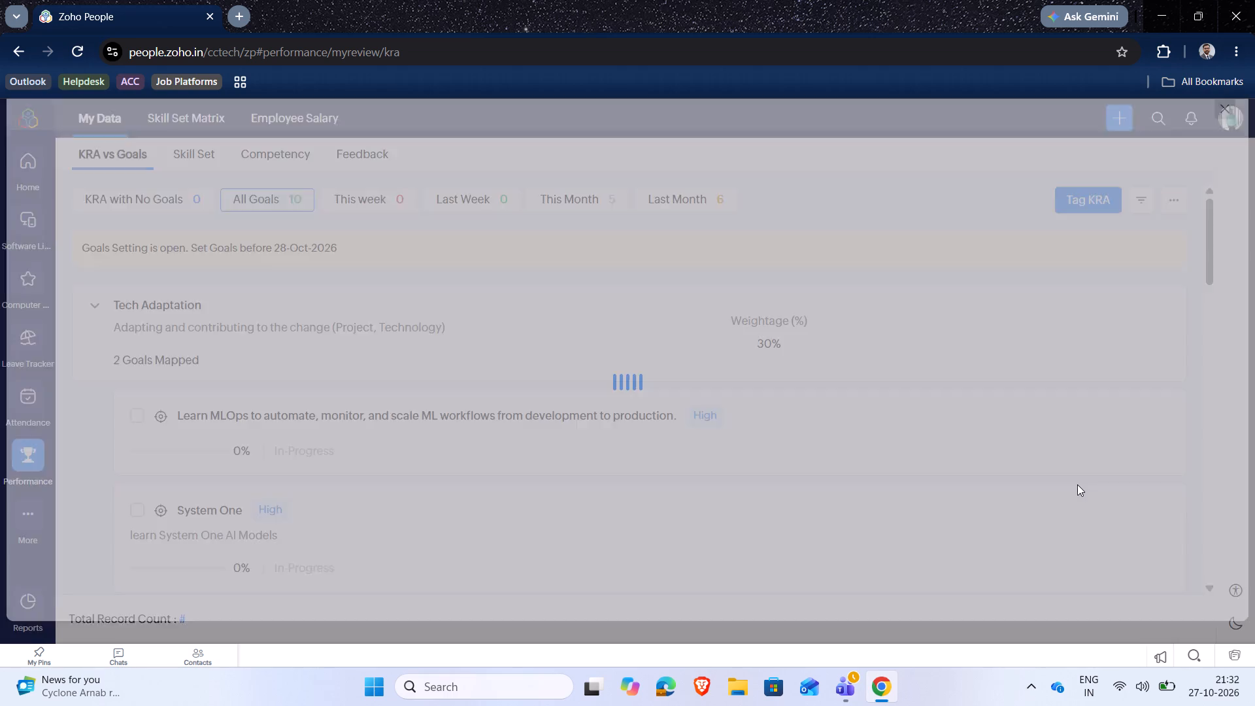
{"action": "scroll", "coordinate": [842, 397], "scroll_direction": "down", "scroll_amount": 3}
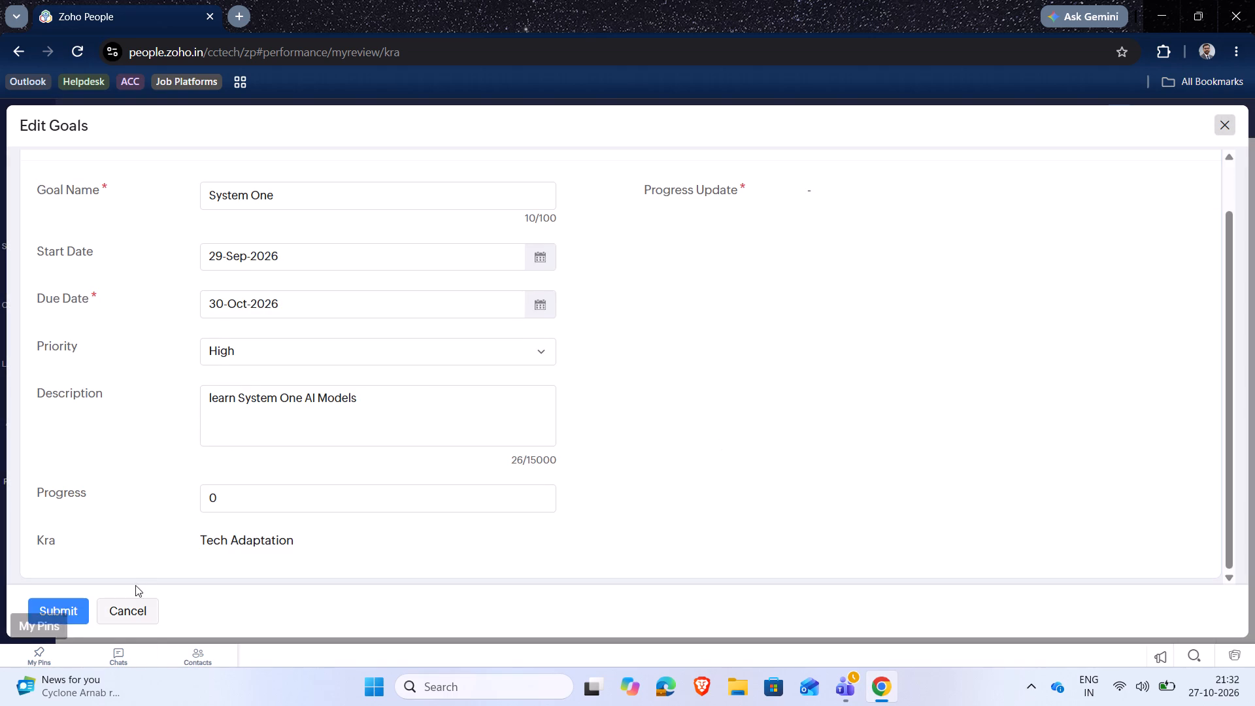
{"action": "scroll", "coordinate": [642, 402], "scroll_direction": "up", "scroll_amount": 4}
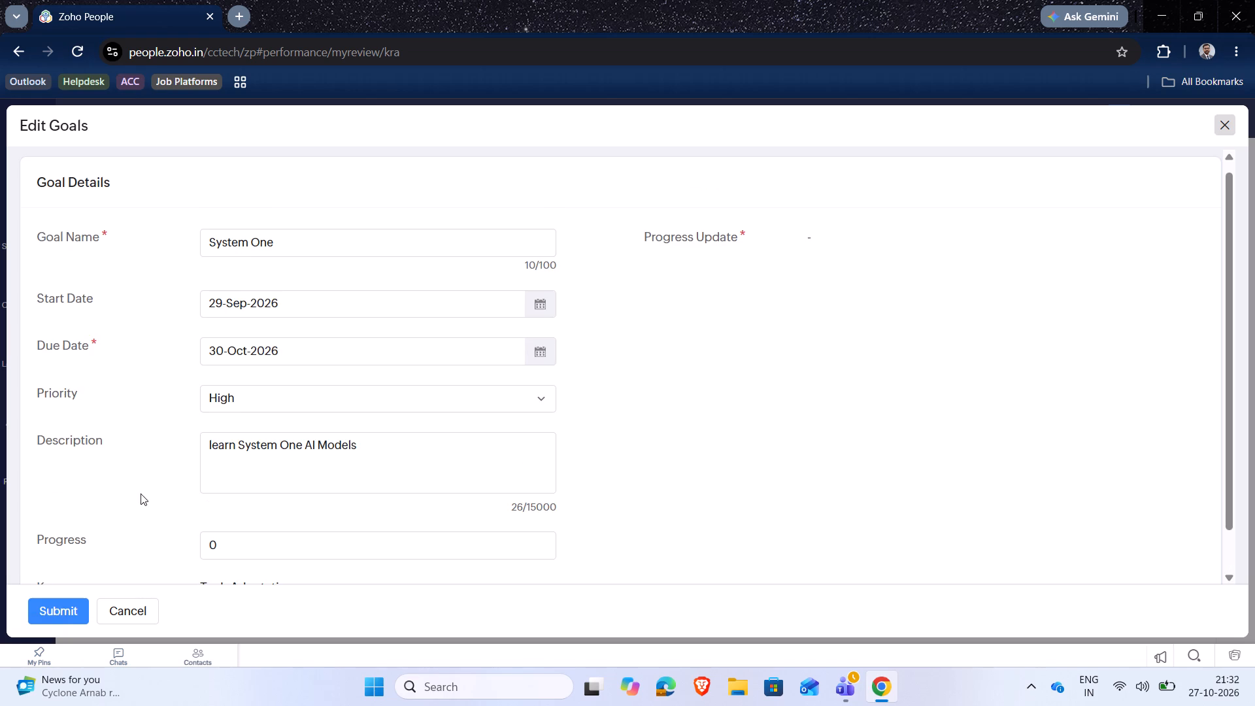
{"action": "left_click", "coordinate": [133, 618]}
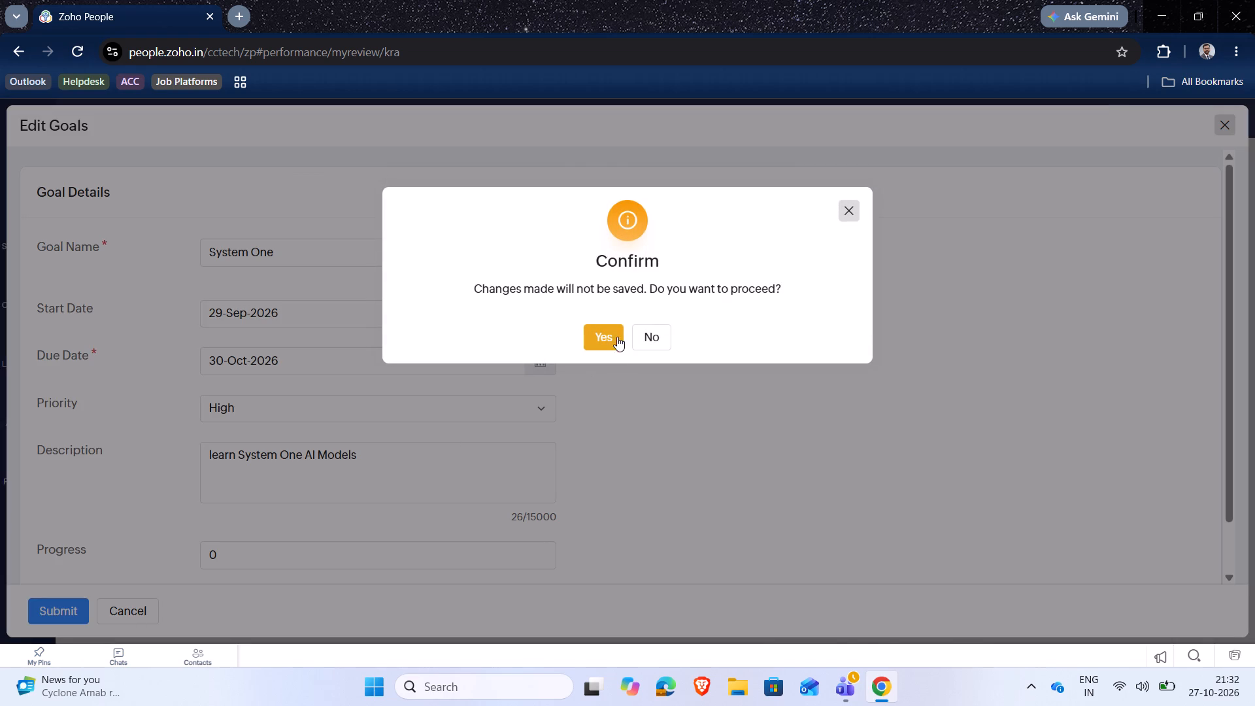
{"action": "left_click", "coordinate": [618, 334]}
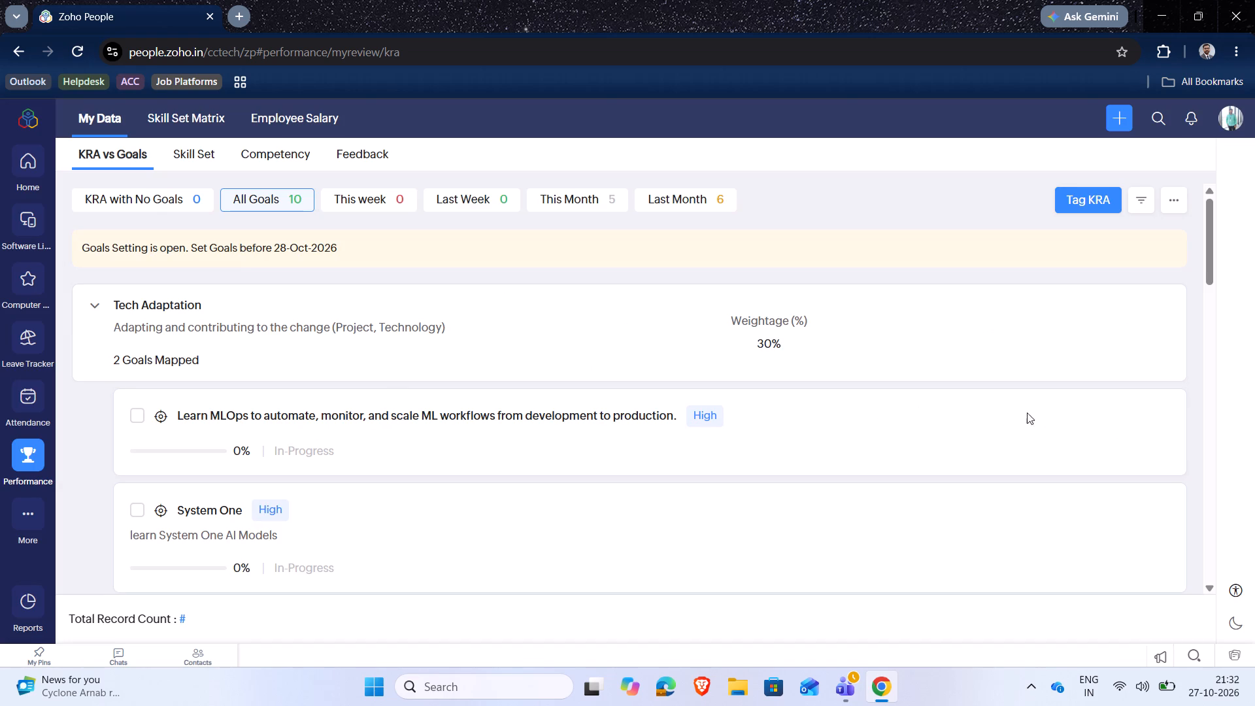
Examine the Learn MLOps goal's details under Tech Adaptation in its edit form and discard the form without saving.
{"action": "left_click", "coordinate": [1154, 437]}
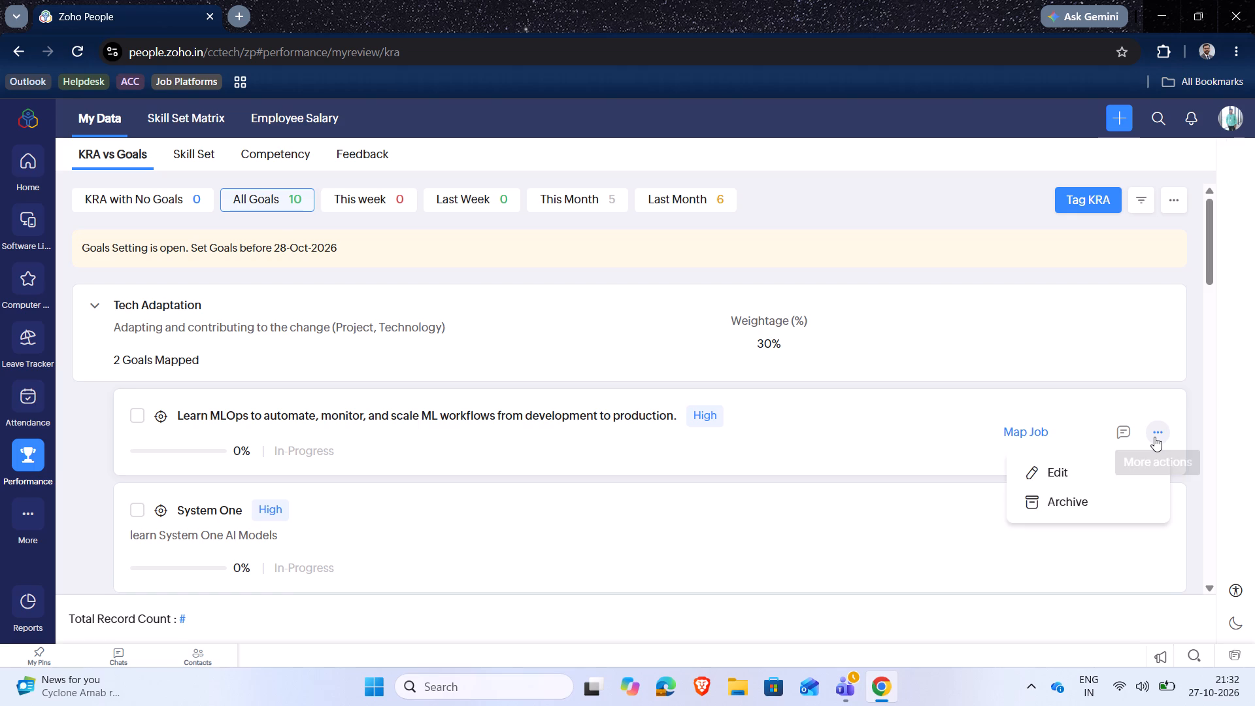
{"action": "left_click", "coordinate": [1050, 477]}
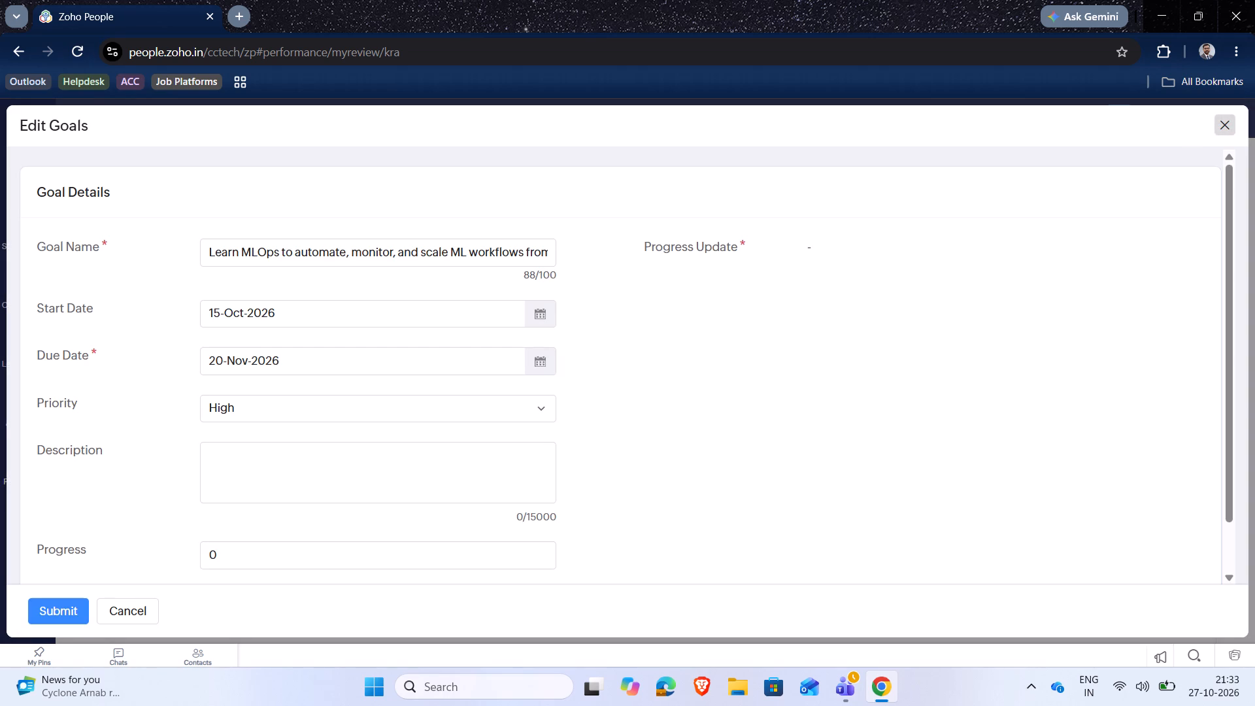
{"action": "triple_click", "coordinate": [416, 257]}
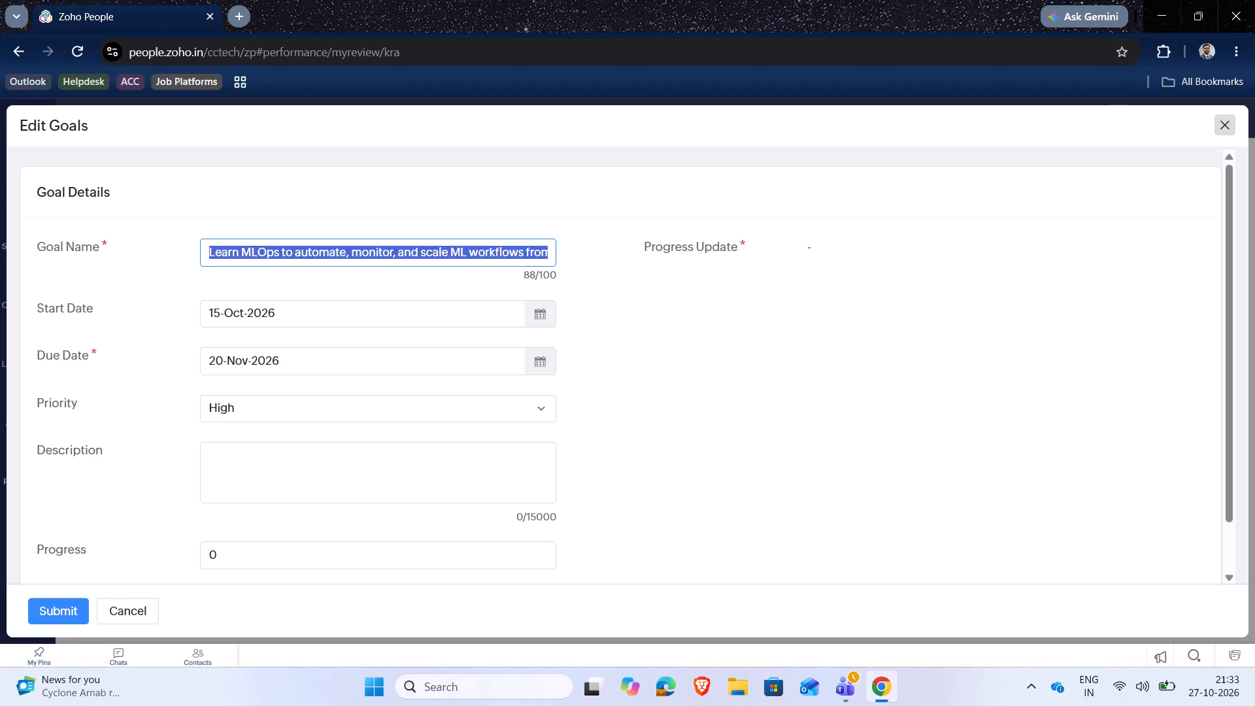
{"action": "left_click", "coordinate": [134, 608]}
{"action": "left_click_drag", "start_coordinate": [649, 384], "coordinate": [614, 348]}
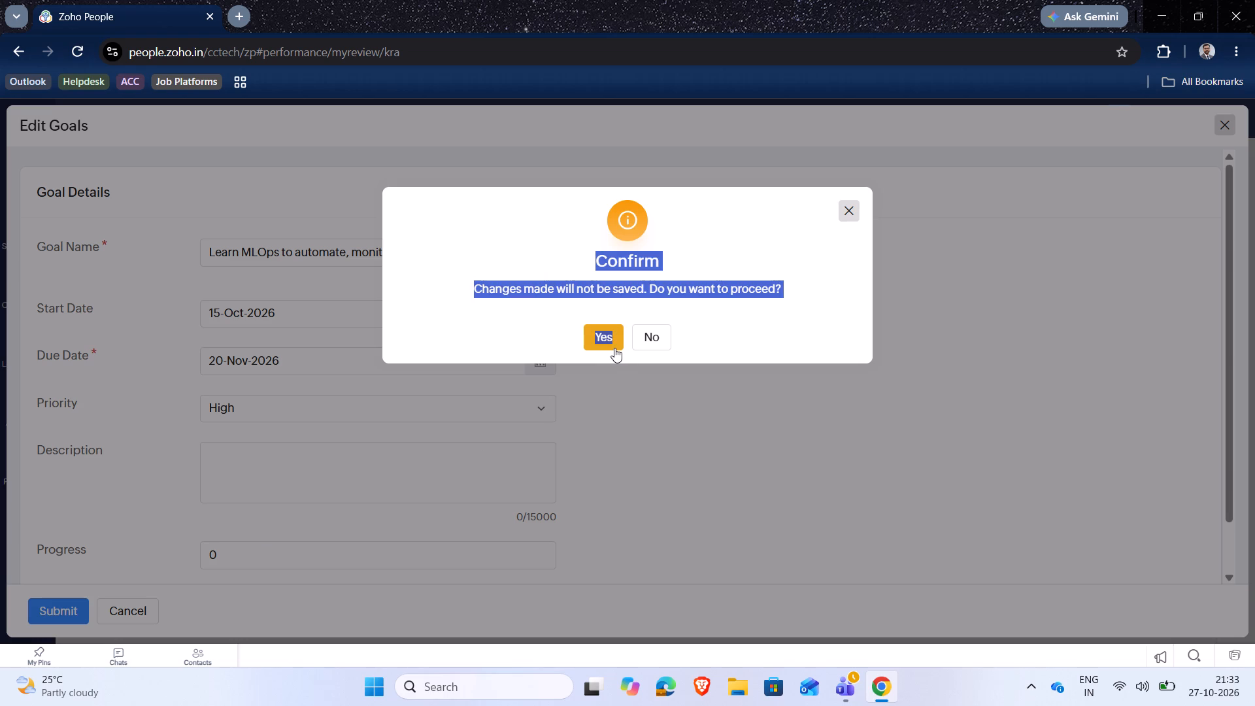
{"action": "left_click_drag", "start_coordinate": [614, 348], "coordinate": [611, 347]}
{"action": "left_click", "coordinate": [611, 347]}
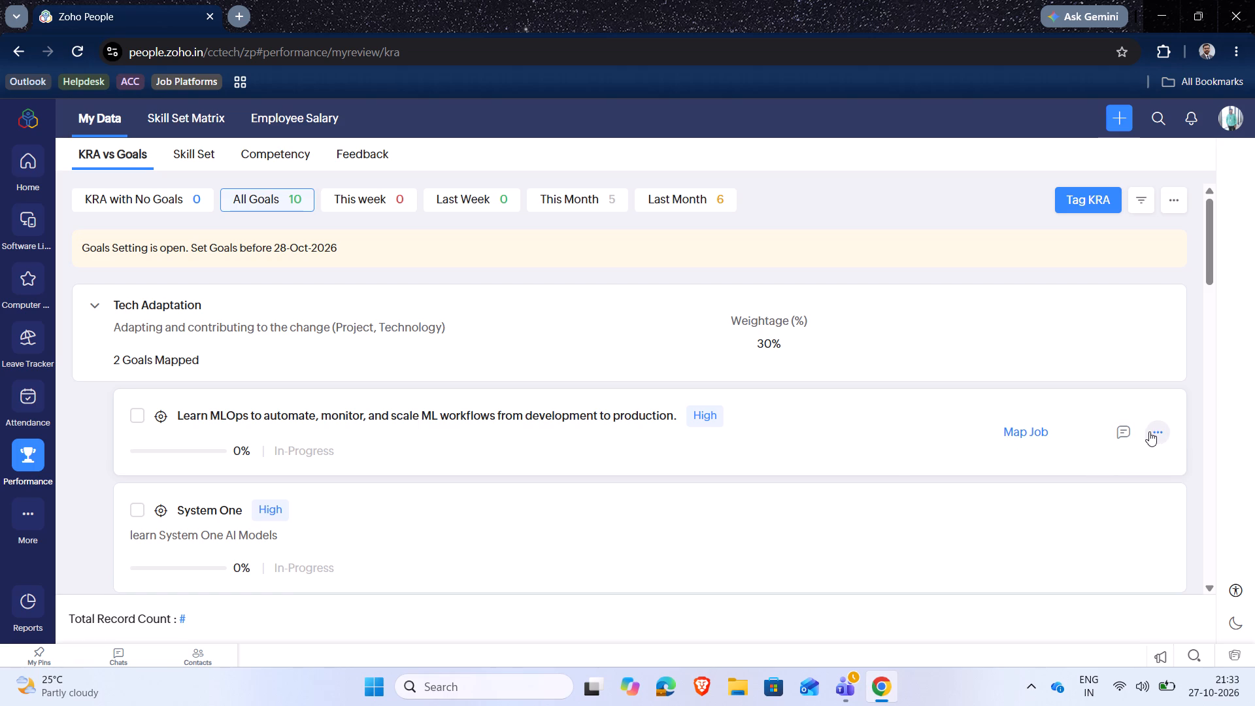
Examine the mapped goals from Tech Adaptation through Learning & Upskilling and check the extra actions offered for the Learning & Upskilling KRA.
{"action": "scroll", "coordinate": [892, 466], "scroll_direction": "down", "scroll_amount": 4}
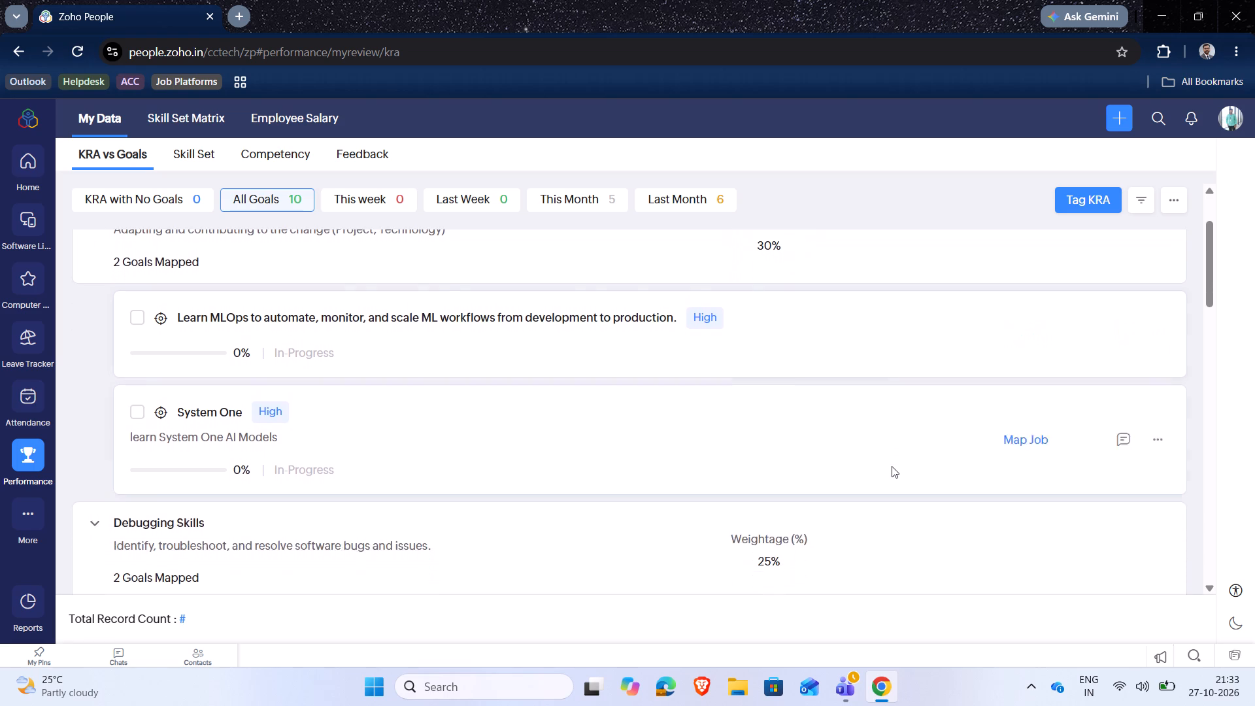
{"action": "scroll", "coordinate": [892, 466], "scroll_direction": "down", "scroll_amount": 2}
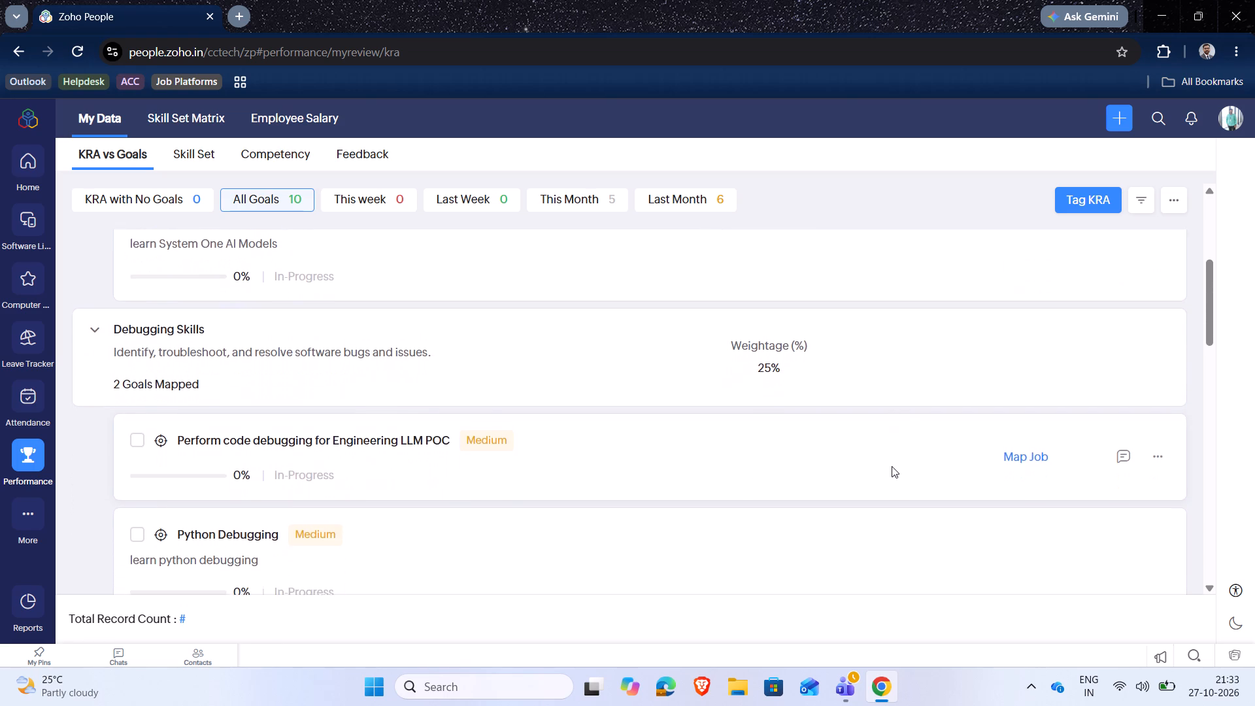
{"action": "scroll", "coordinate": [892, 466], "scroll_direction": "down", "scroll_amount": 3}
{"action": "scroll", "coordinate": [892, 466], "scroll_direction": "up", "scroll_amount": 1}
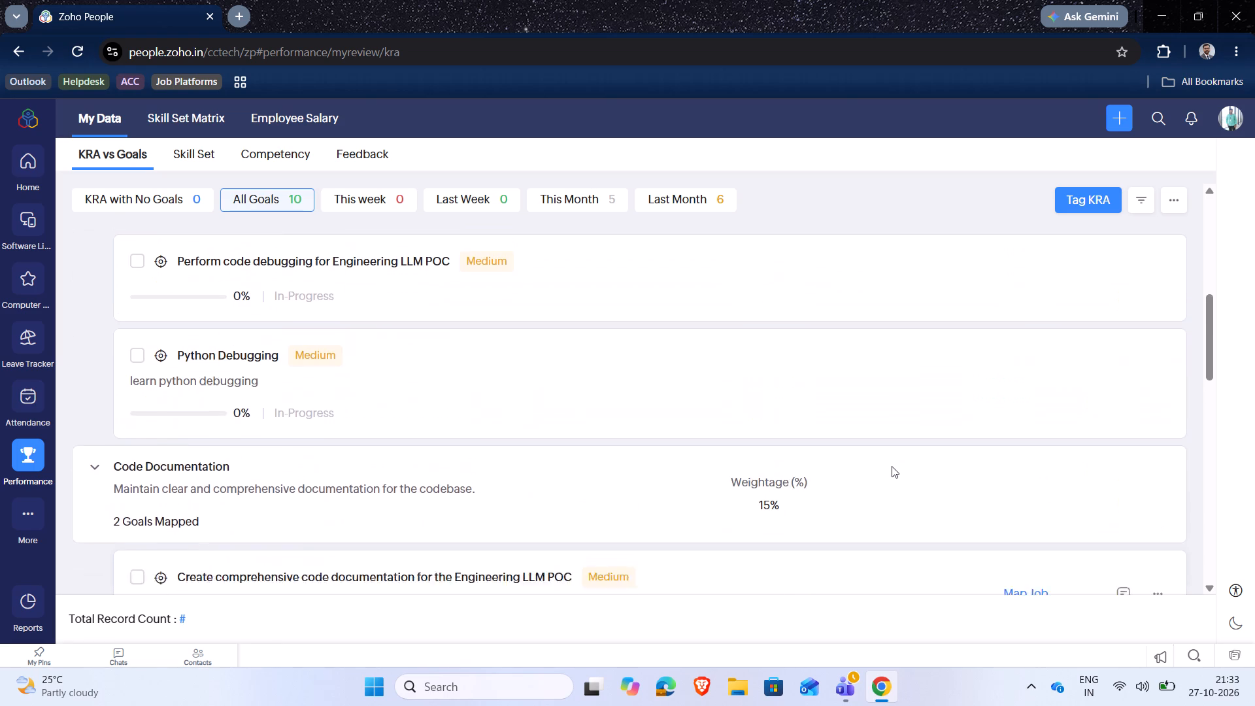
{"action": "scroll", "coordinate": [892, 466], "scroll_direction": "up", "scroll_amount": 1}
{"action": "scroll", "coordinate": [892, 466], "scroll_direction": "down", "scroll_amount": 2}
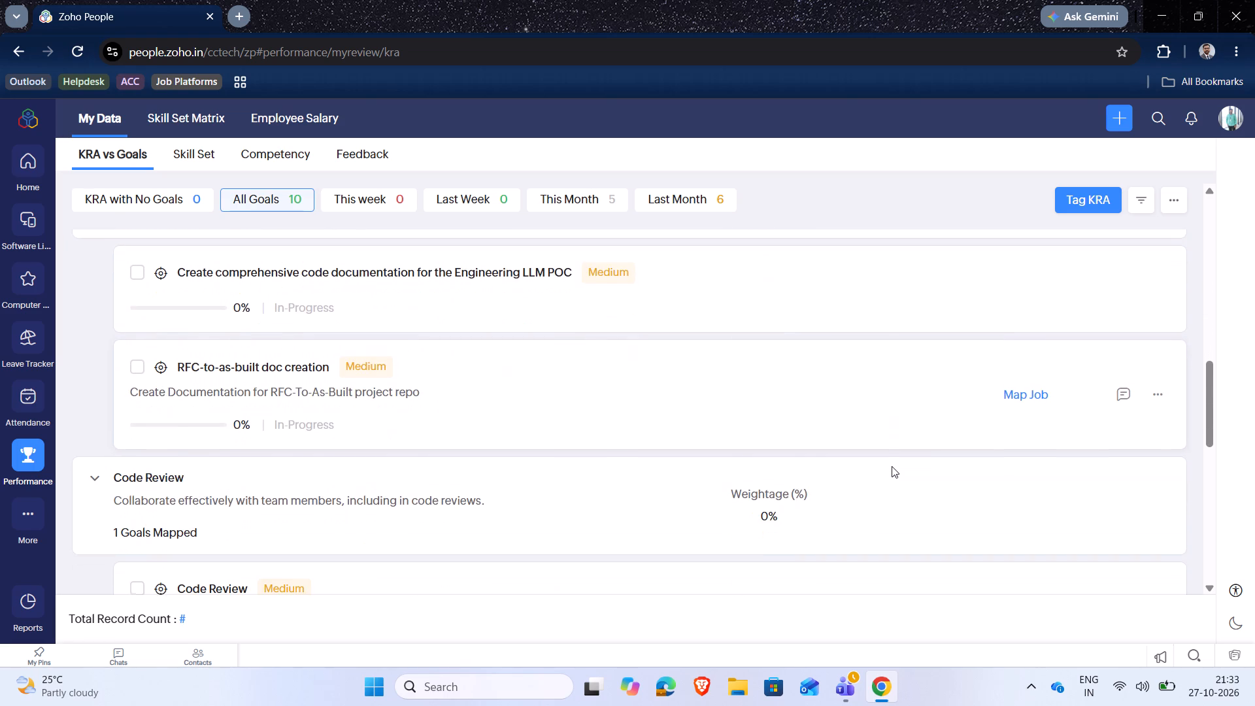
{"action": "scroll", "coordinate": [892, 466], "scroll_direction": "down", "scroll_amount": 3}
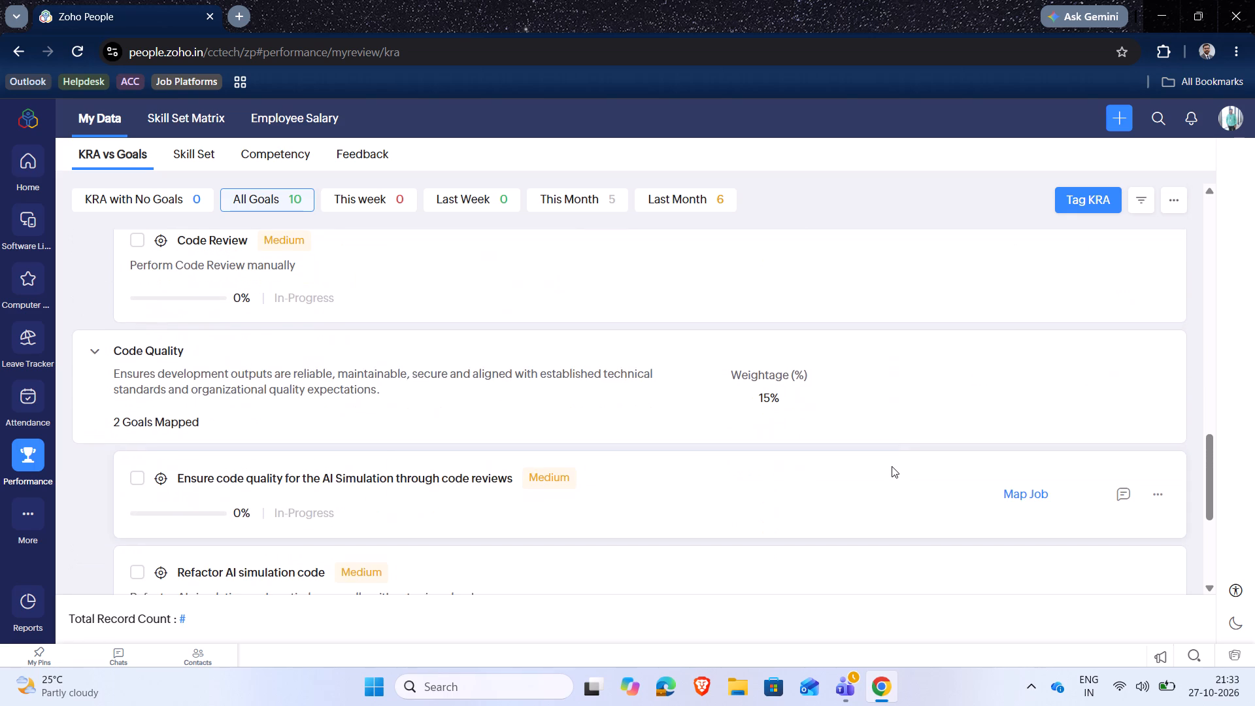
{"action": "scroll", "coordinate": [892, 466], "scroll_direction": "down", "scroll_amount": 2}
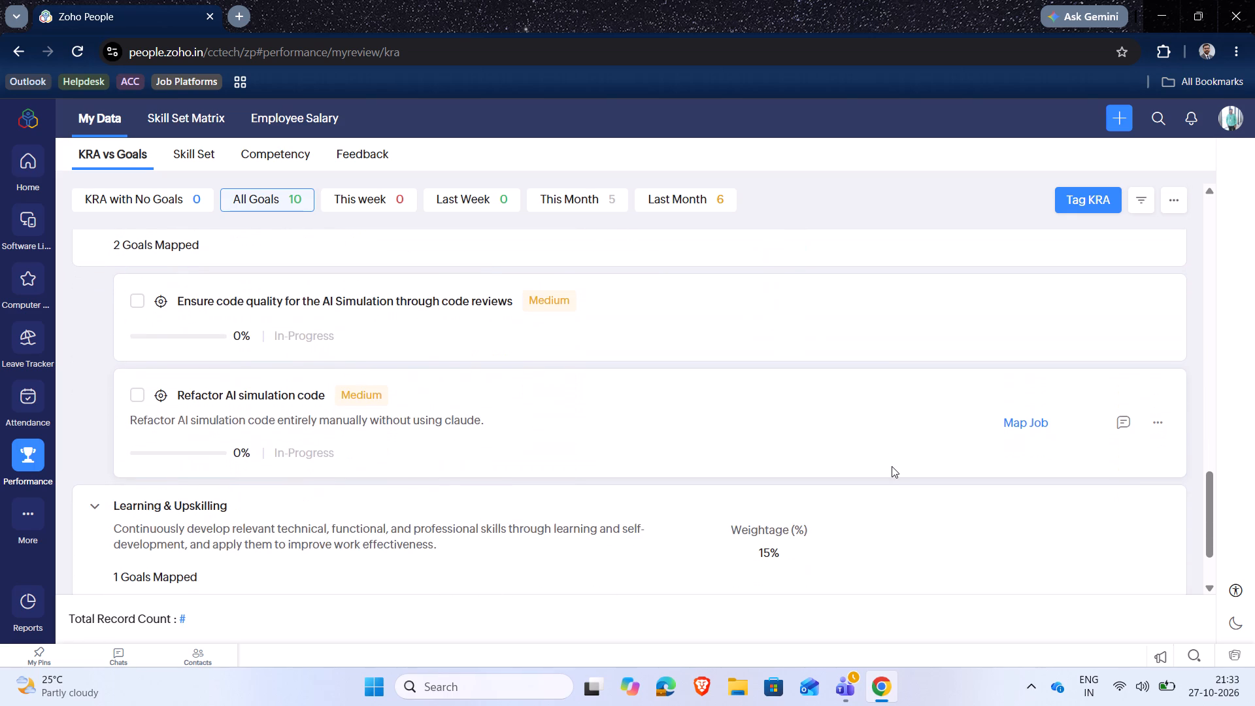
{"action": "scroll", "coordinate": [892, 466], "scroll_direction": "down", "scroll_amount": 1}
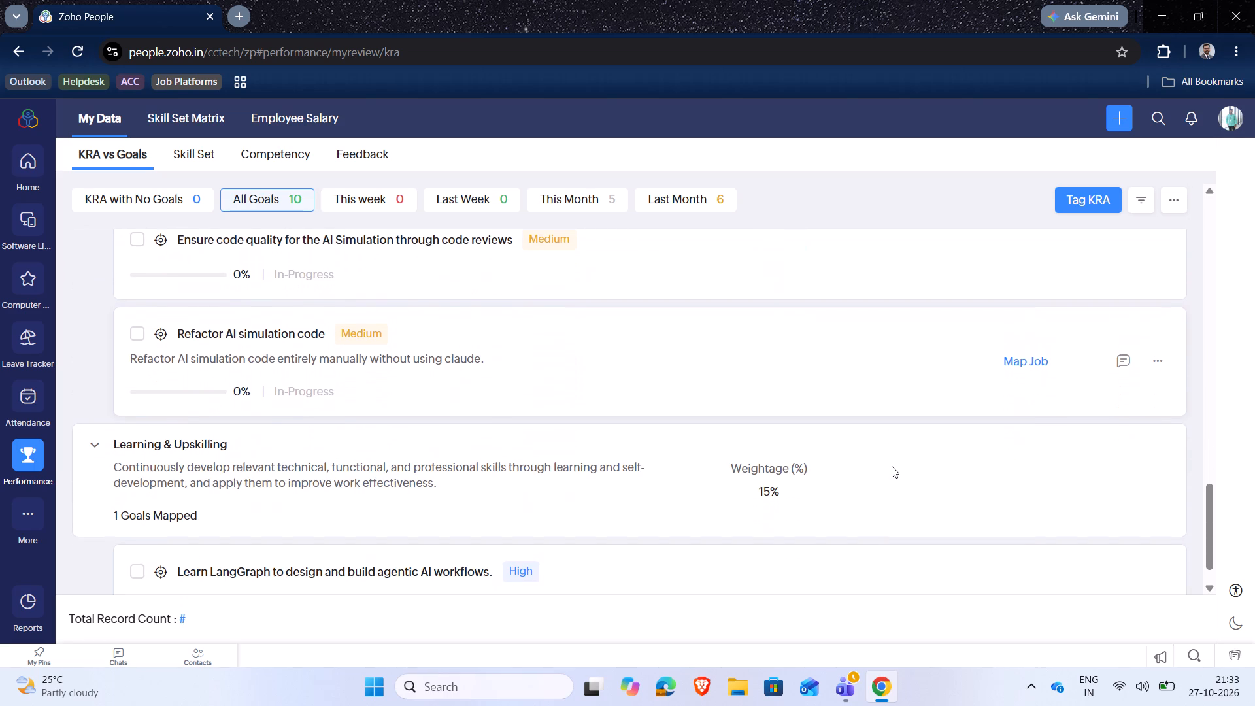
{"action": "scroll", "coordinate": [892, 466], "scroll_direction": "down", "scroll_amount": 2}
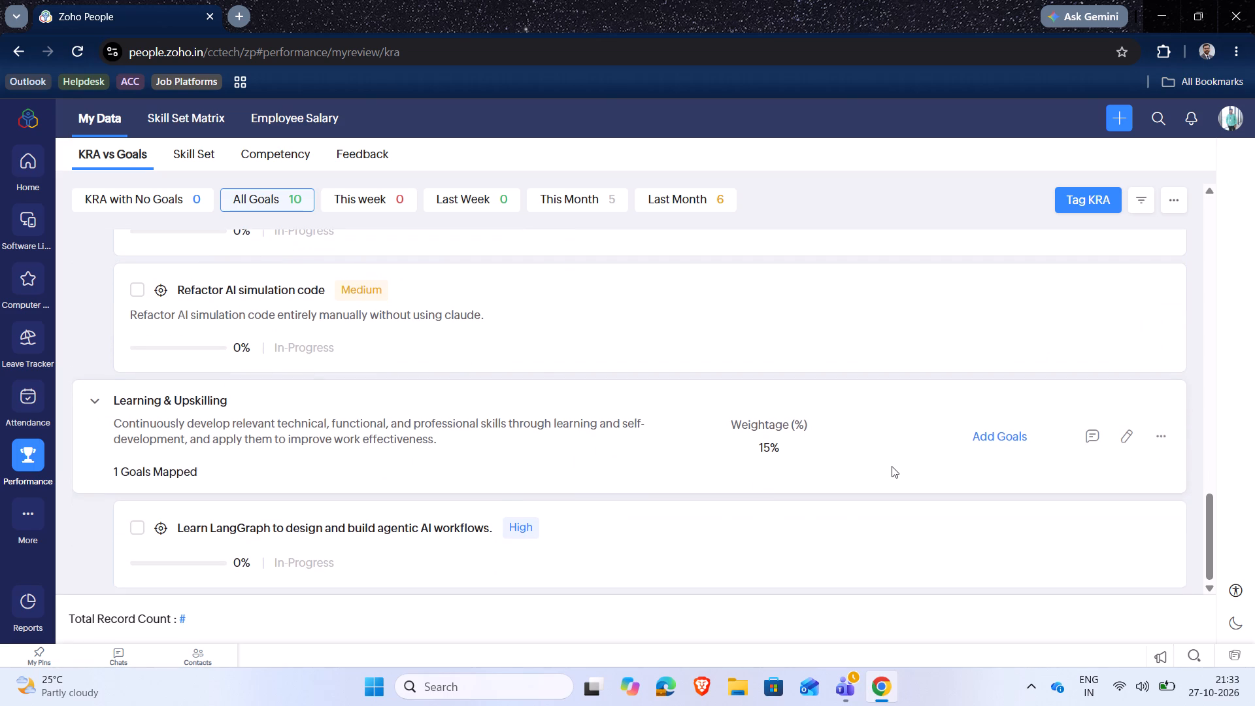
{"action": "left_click", "coordinate": [1163, 439]}
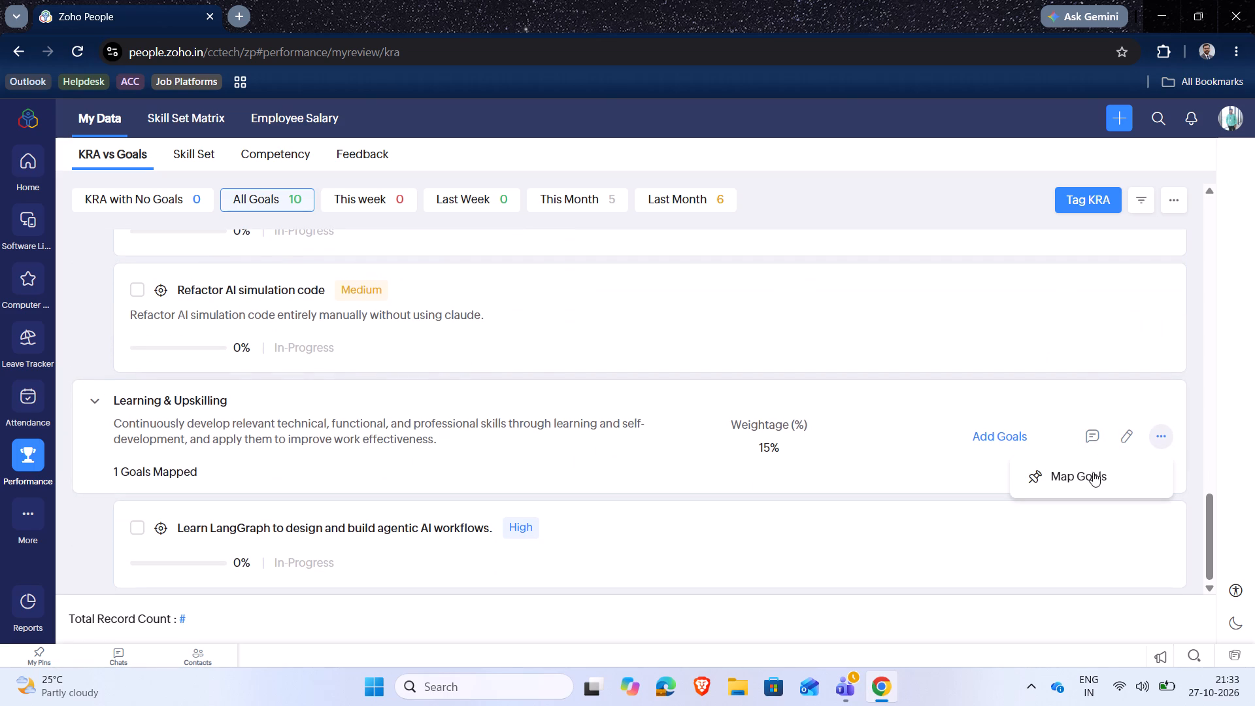
{"action": "left_click", "coordinate": [886, 502]}
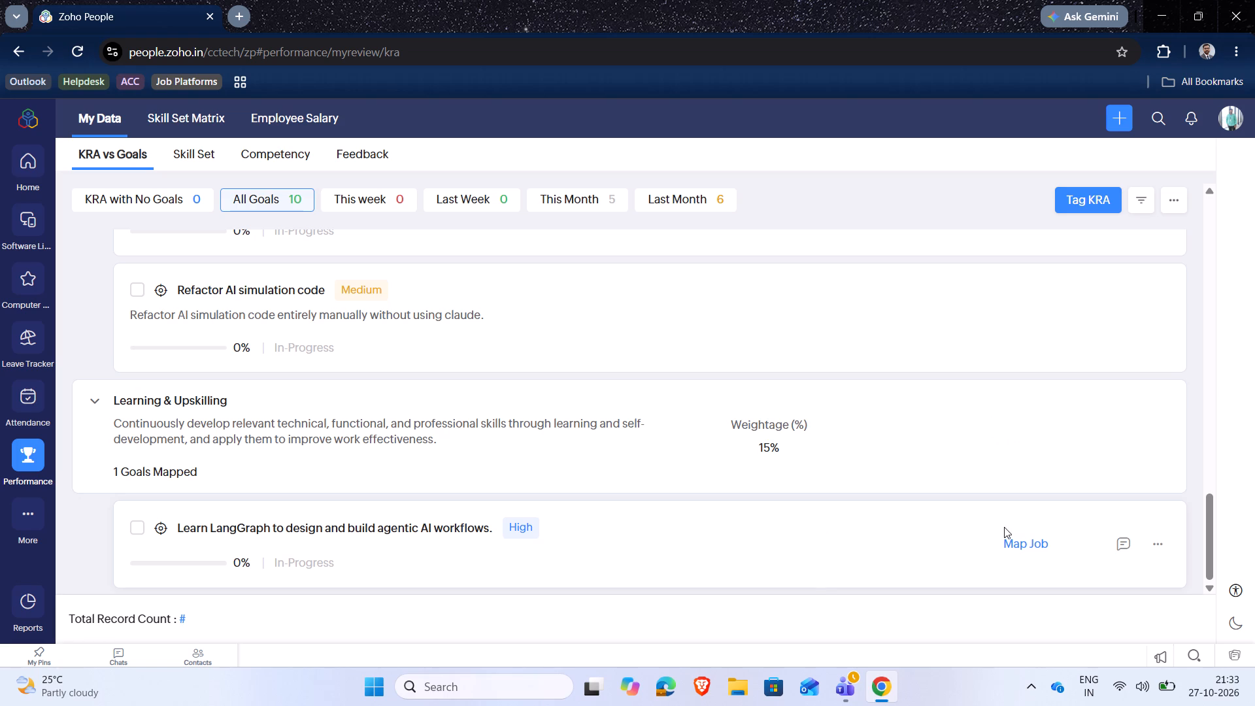
Examine the Learn LangGraph goal's details in its edit form, submit it without edits, and return to the first KRA.
{"action": "left_click", "coordinate": [1161, 546]}
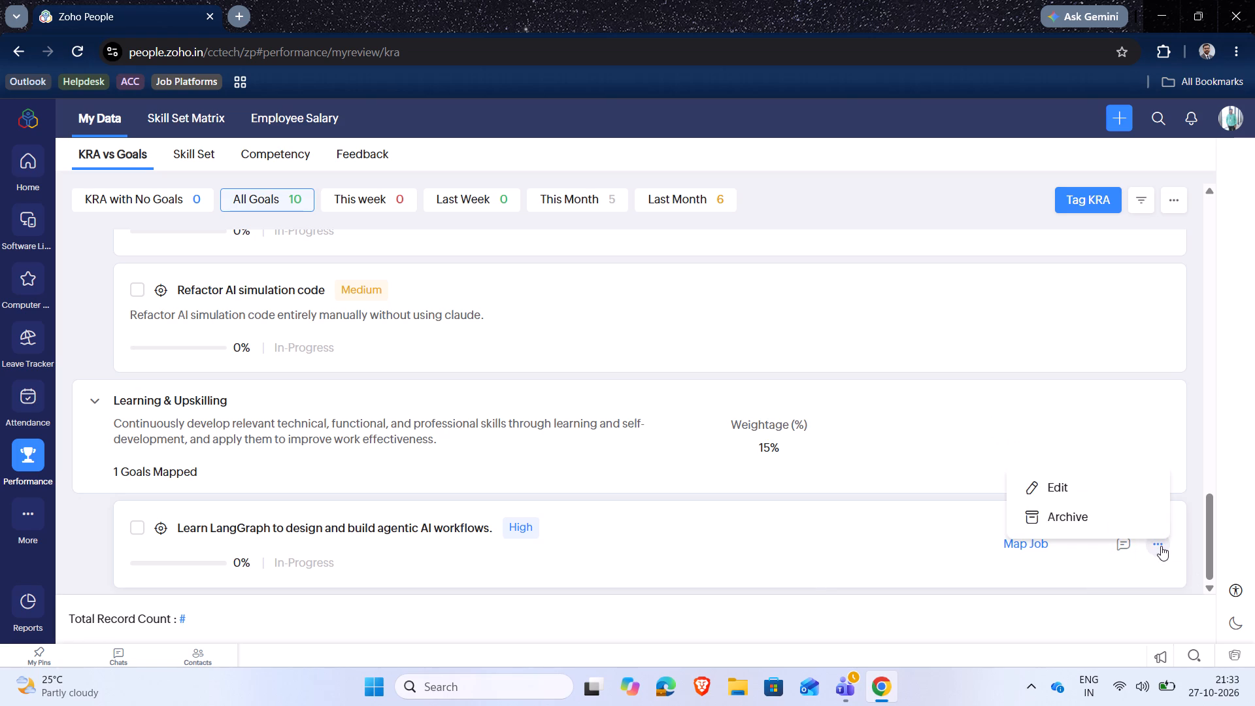
{"action": "left_click", "coordinate": [1083, 484]}
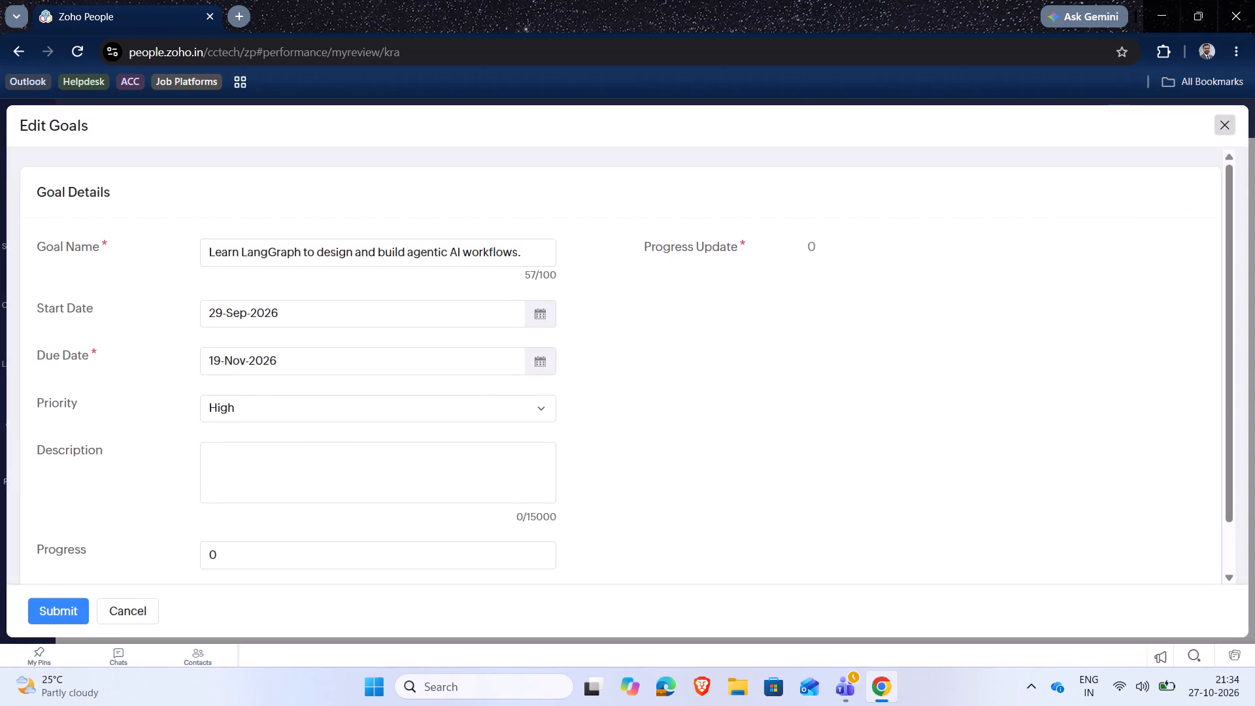
{"action": "scroll", "coordinate": [478, 467], "scroll_direction": "down", "scroll_amount": 2}
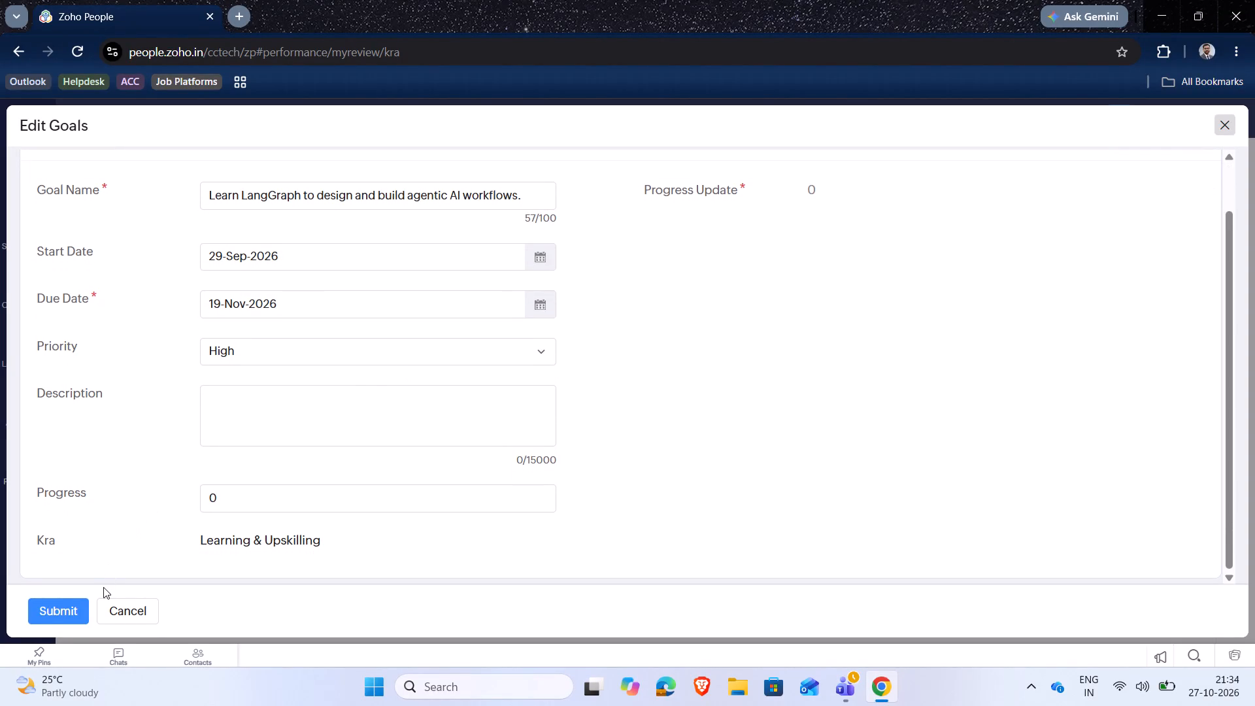
{"action": "left_click", "coordinate": [59, 607]}
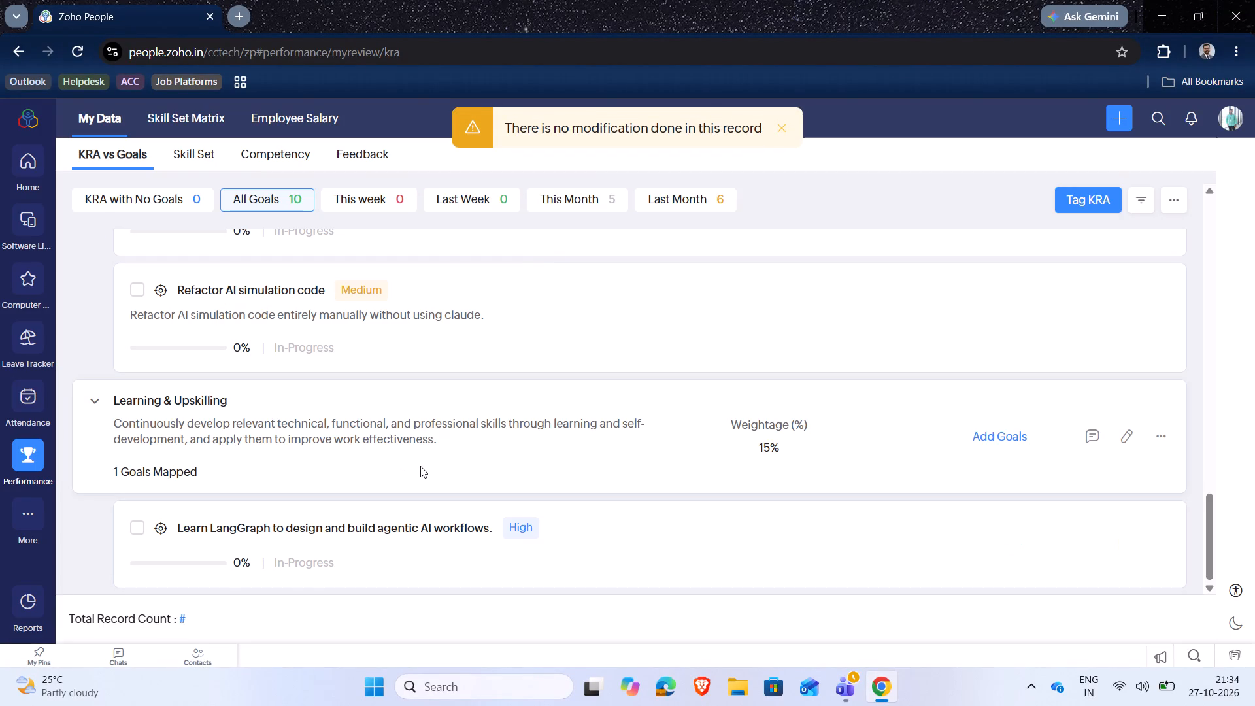
{"action": "scroll", "coordinate": [420, 466], "scroll_direction": "up", "scroll_amount": 7}
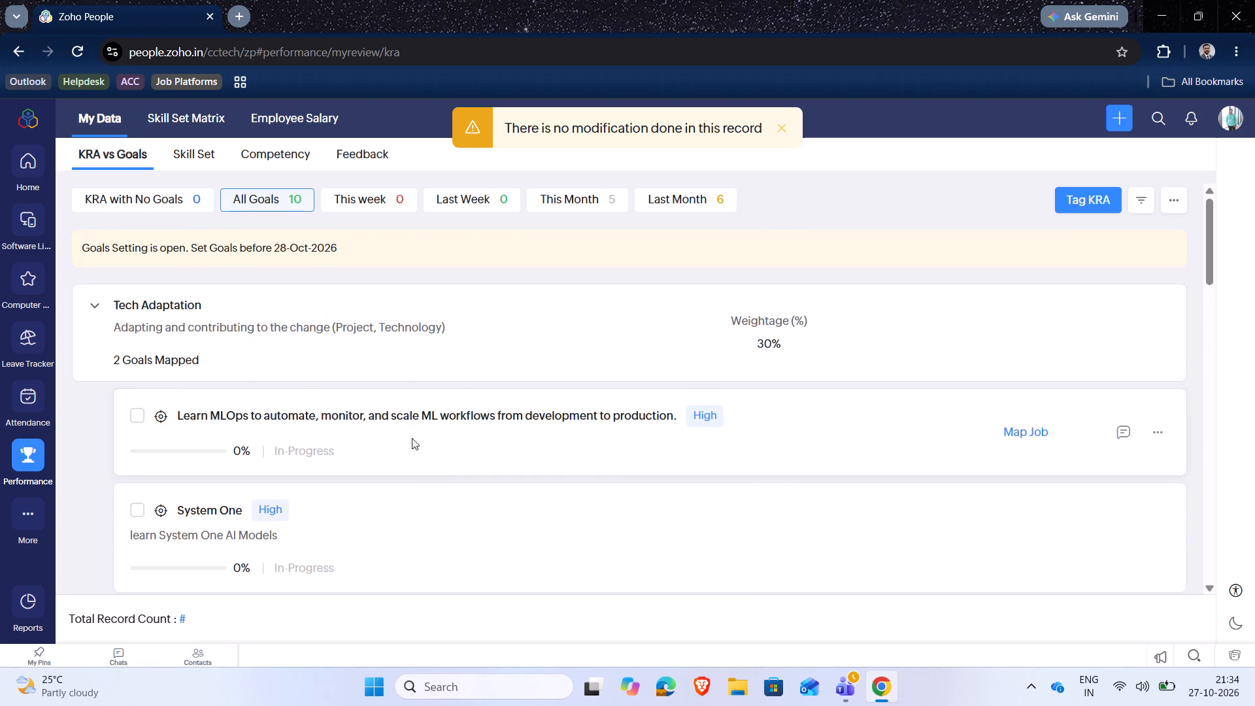
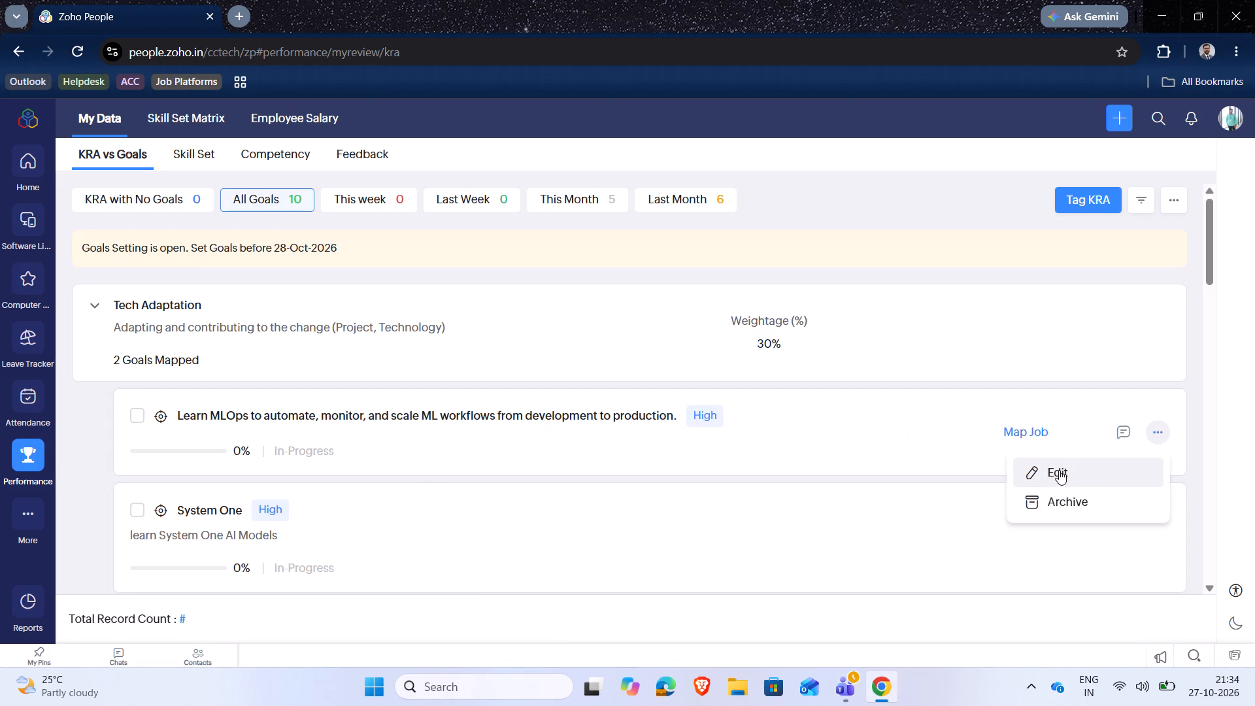
Open the goal name of the Learn MLOps goal under Tech Adaptation for editing in its edit form.
{"action": "left_click", "coordinate": [393, 249]}
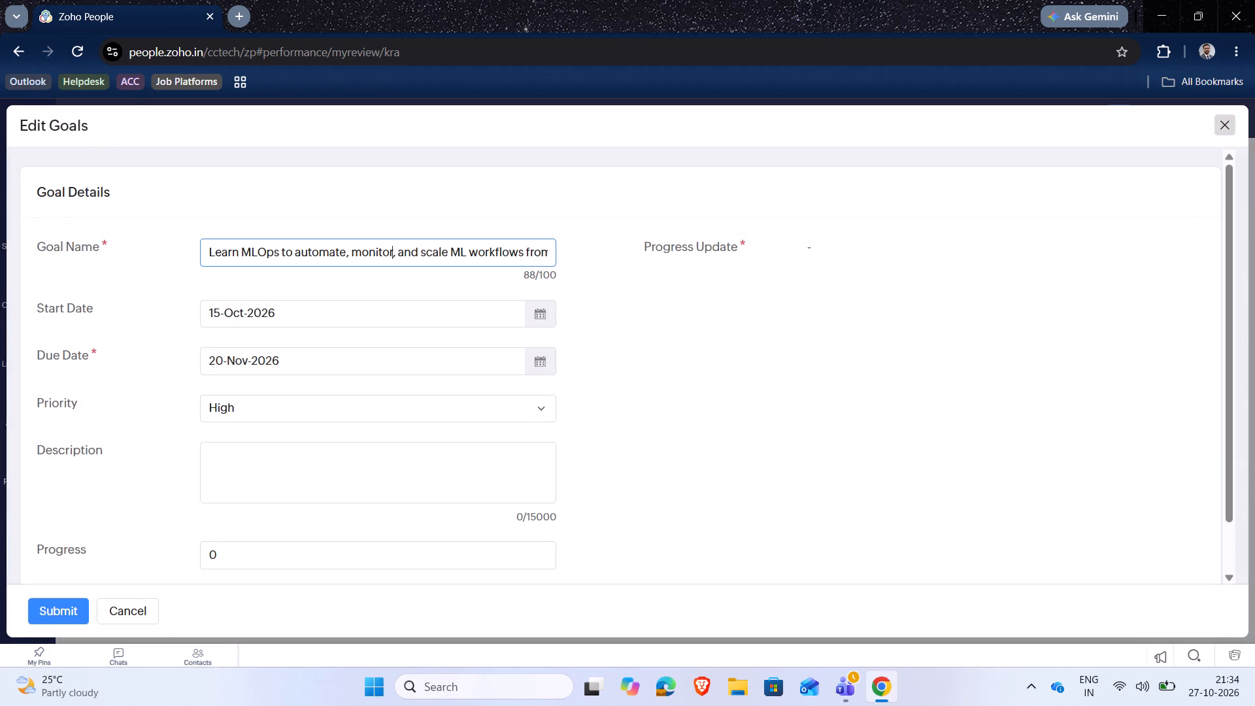
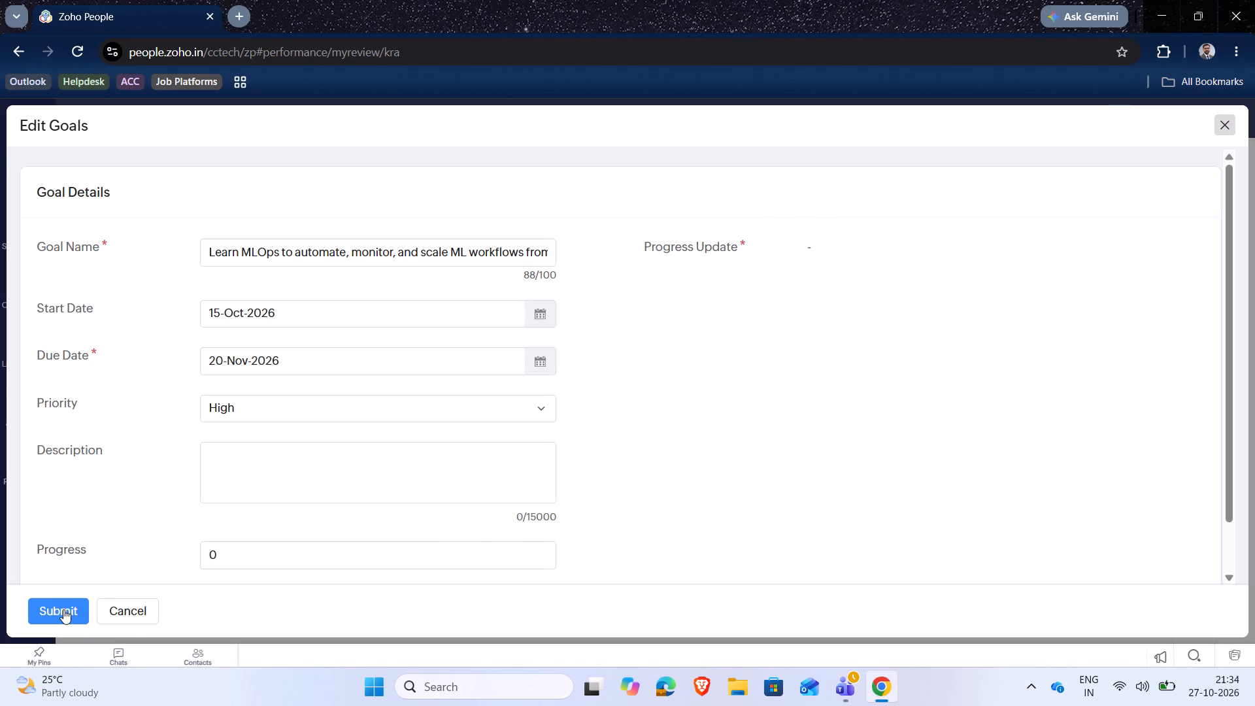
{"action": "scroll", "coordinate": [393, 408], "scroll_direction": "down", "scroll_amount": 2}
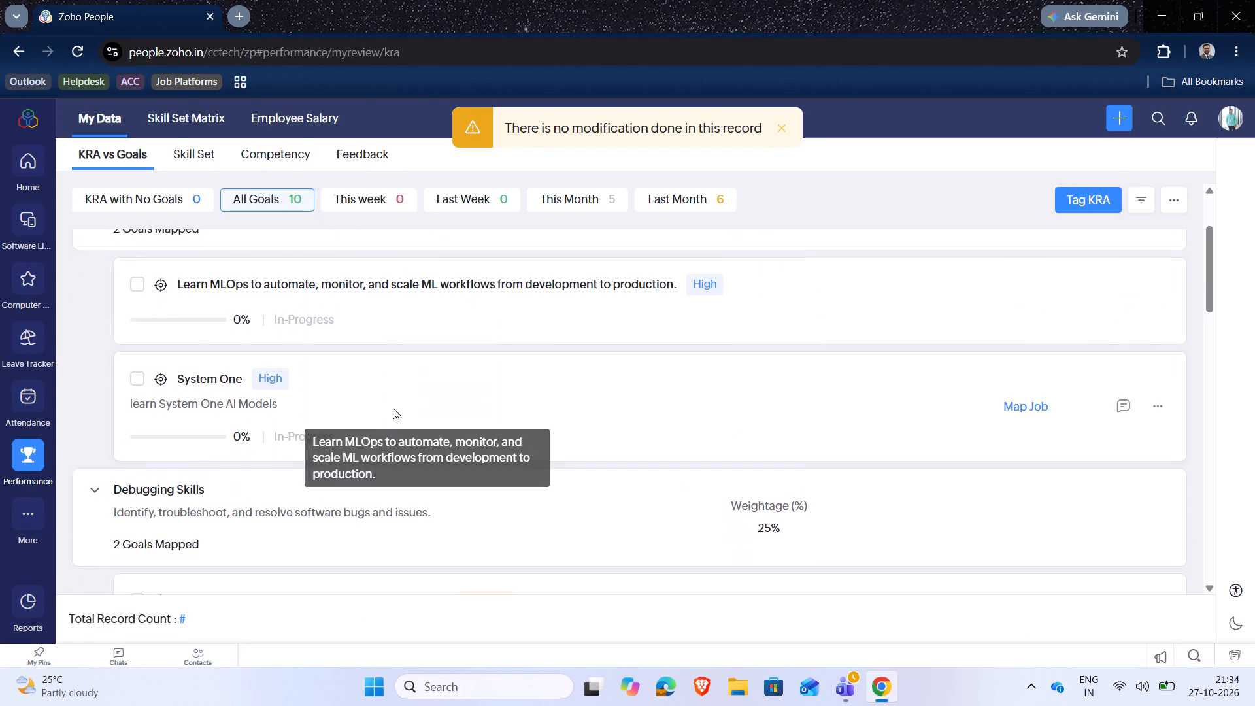
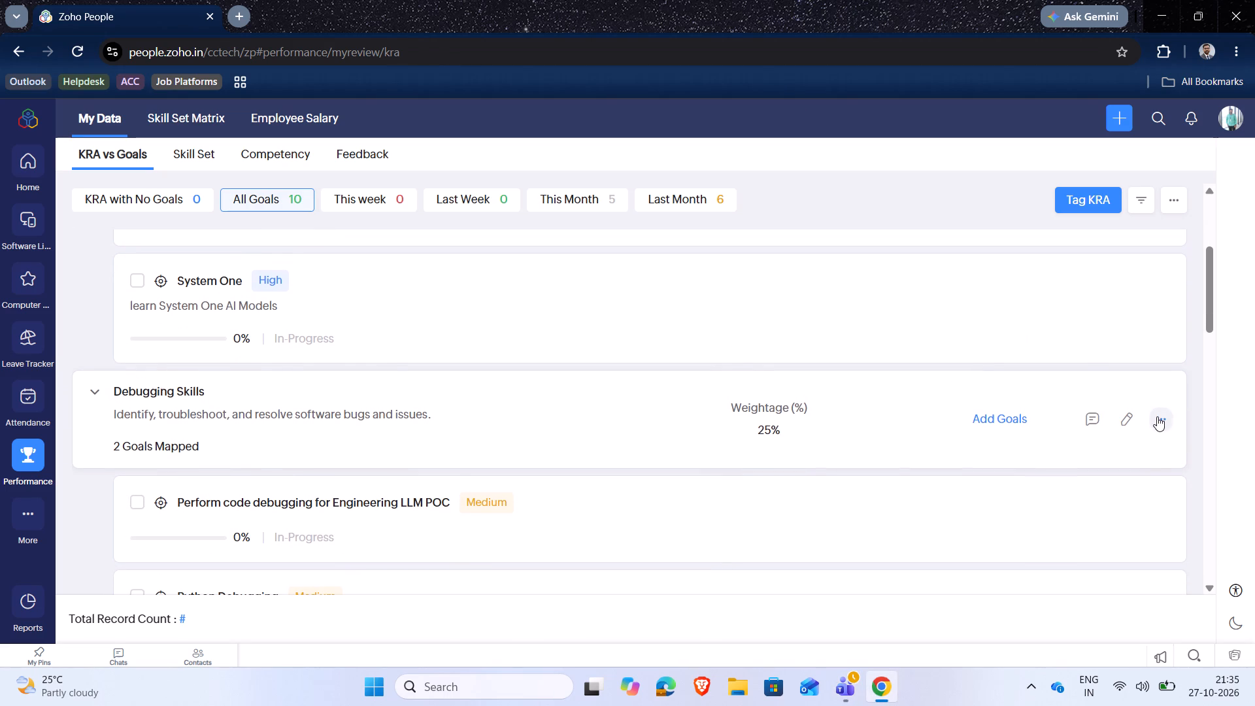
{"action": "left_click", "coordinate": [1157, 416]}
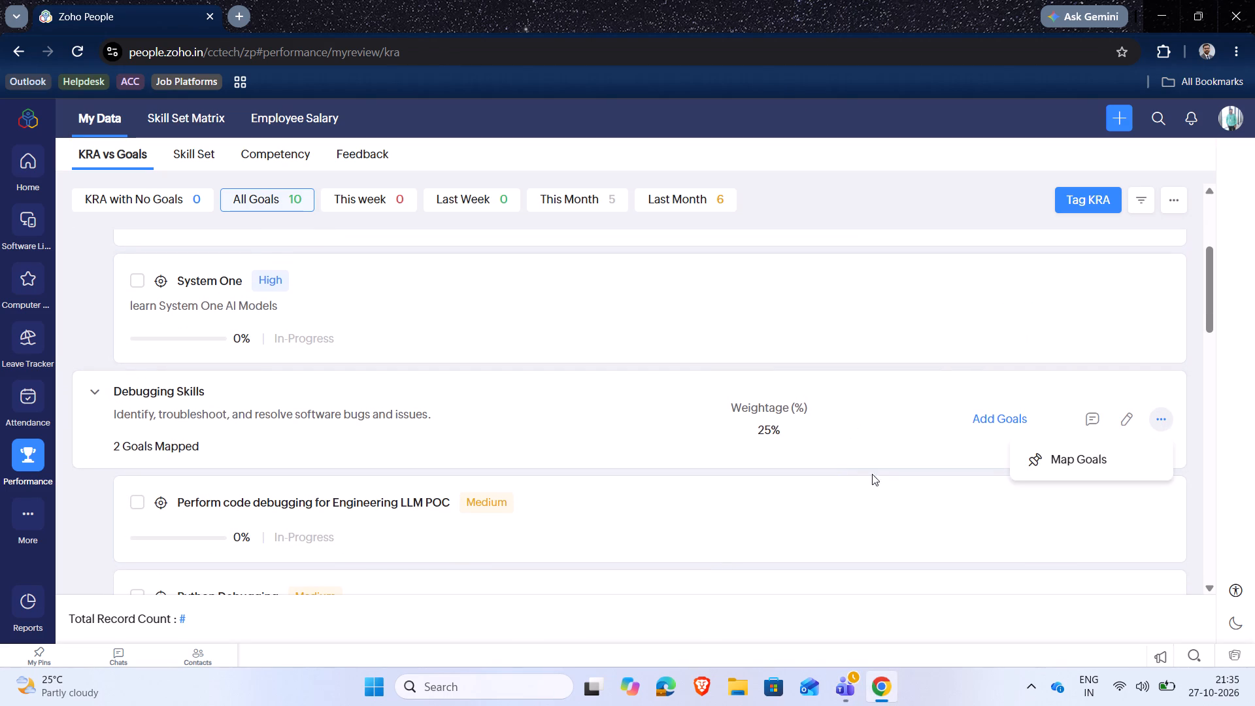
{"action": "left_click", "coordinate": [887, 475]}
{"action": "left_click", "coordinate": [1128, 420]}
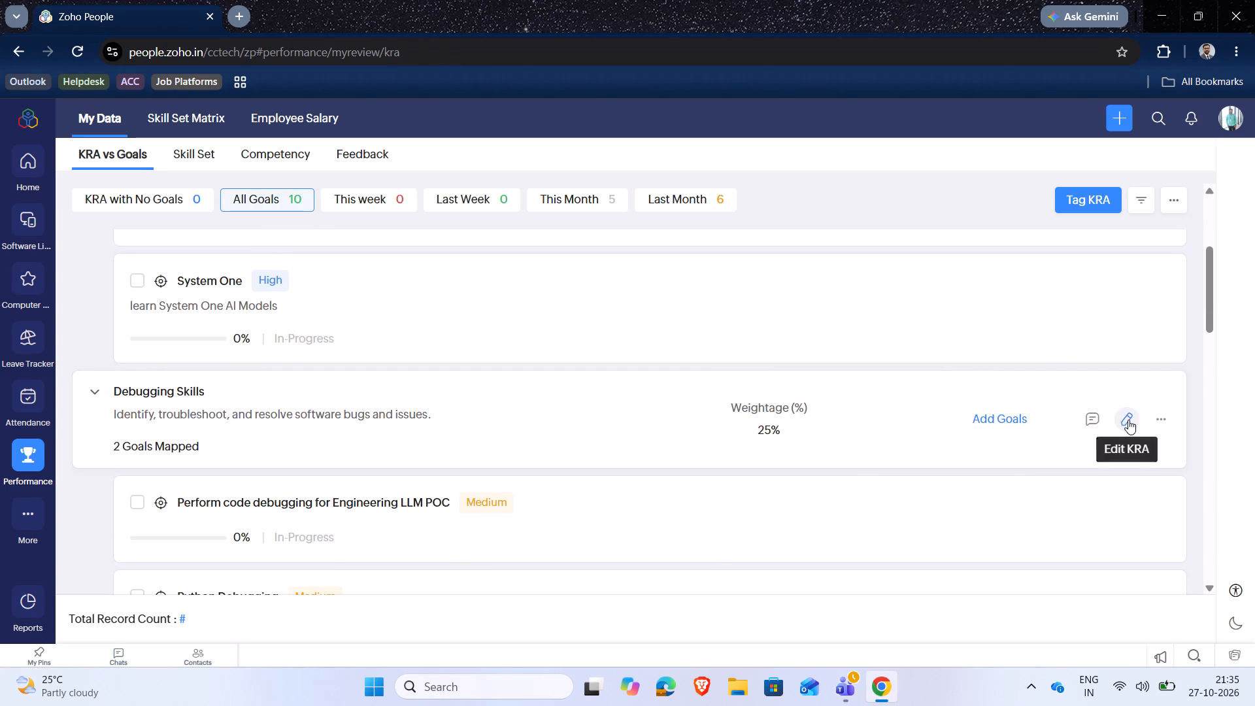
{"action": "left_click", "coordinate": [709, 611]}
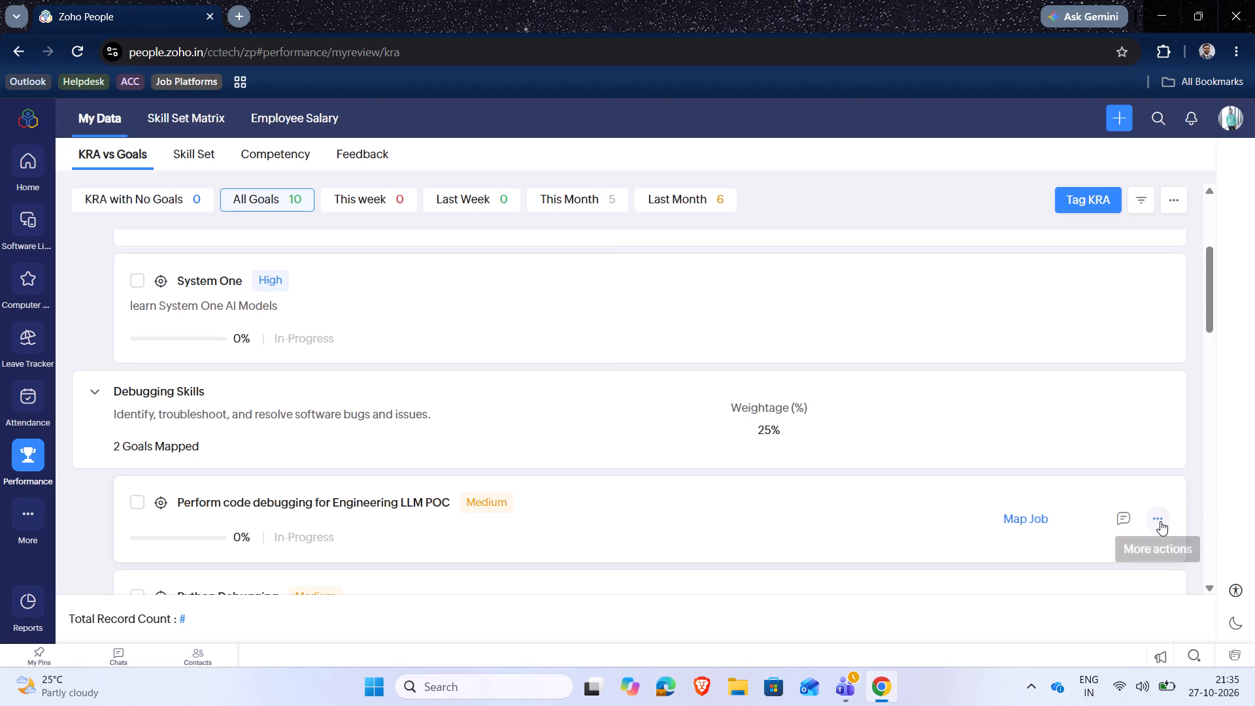
Open the "Perform code debugging for Engineering LLM POC" goal mapped to the Debugging Skills KRA.
{"action": "left_click", "coordinate": [1160, 520]}
{"action": "left_click", "coordinate": [1095, 456]}
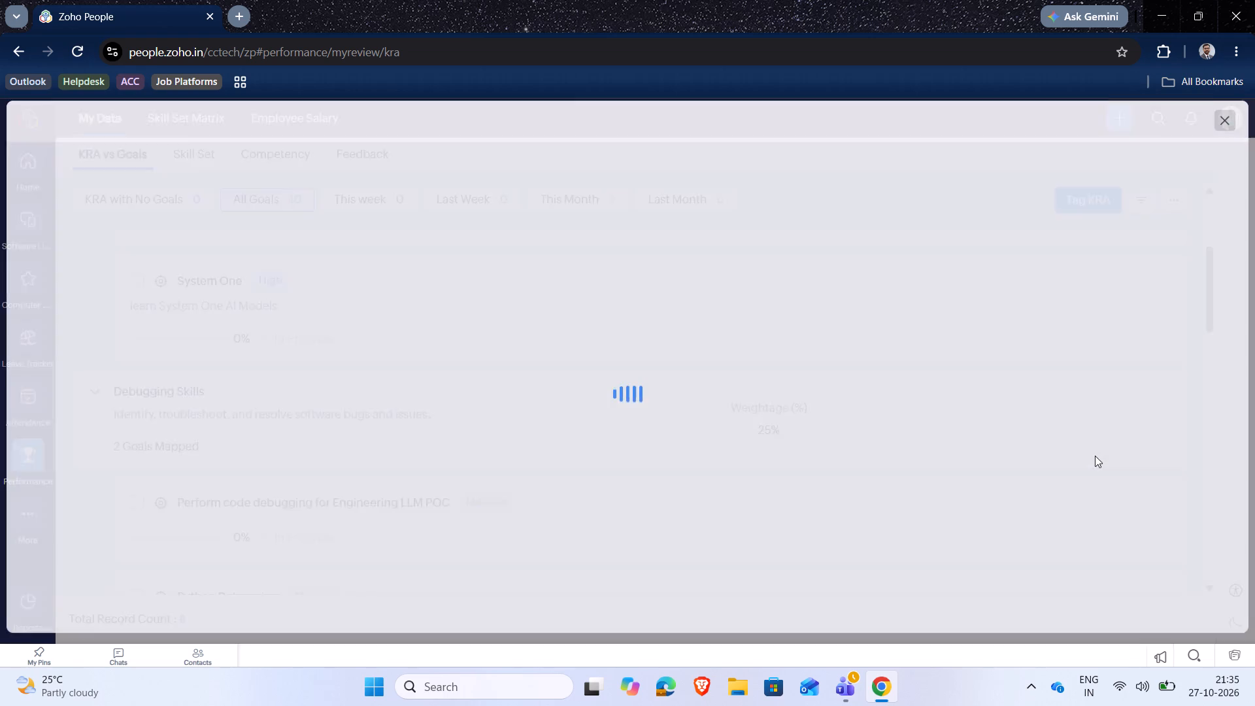
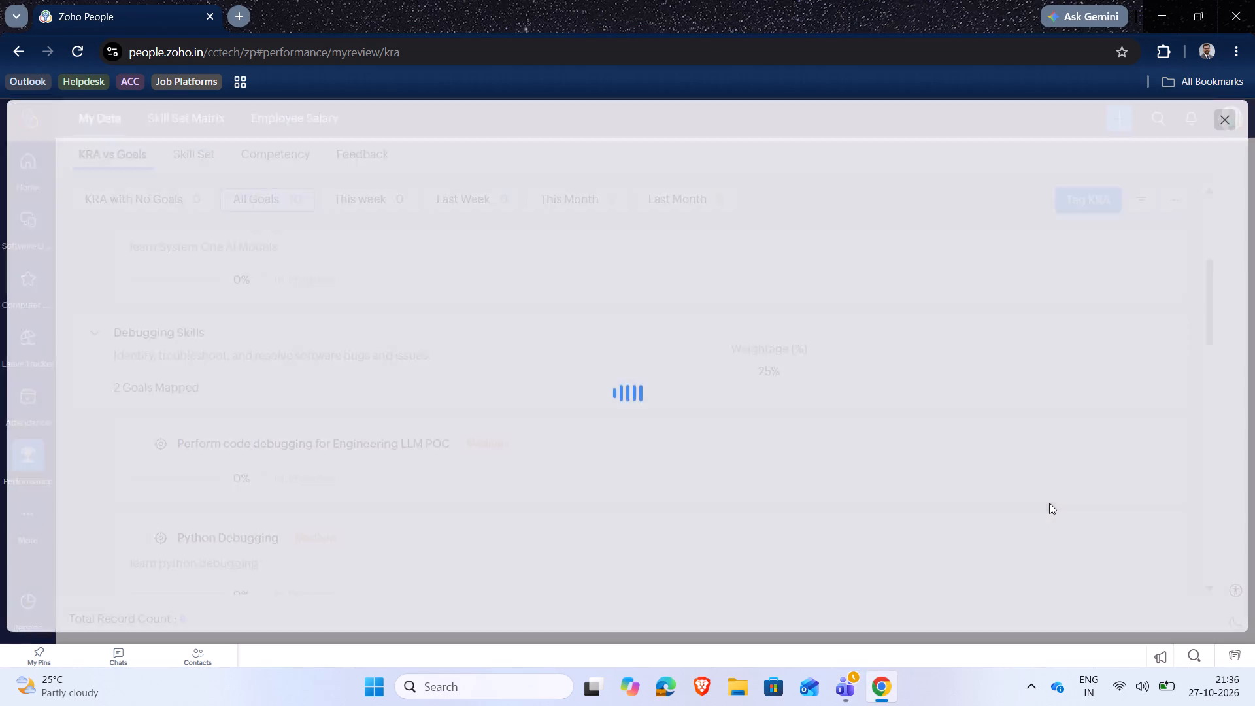
Rename the open goal "Perform code debugging for RFC-As-Built POC" and submit it.
{"action": "left_click", "coordinate": [490, 245]}
{"action": "key", "text": "BackSpace"}
{"action": "key", "text": "BackSpace"}
{"action": "key", "text": "BackSpace"}
{"action": "key", "text": "BackSpace"}
{"action": "key", "text": "BackSpace"}
{"action": "key", "text": "BackSpace"}
{"action": "key", "text": "BackSpace"}
{"action": "key", "text": "BackSpace"}
{"action": "key", "text": "BackSpace"}
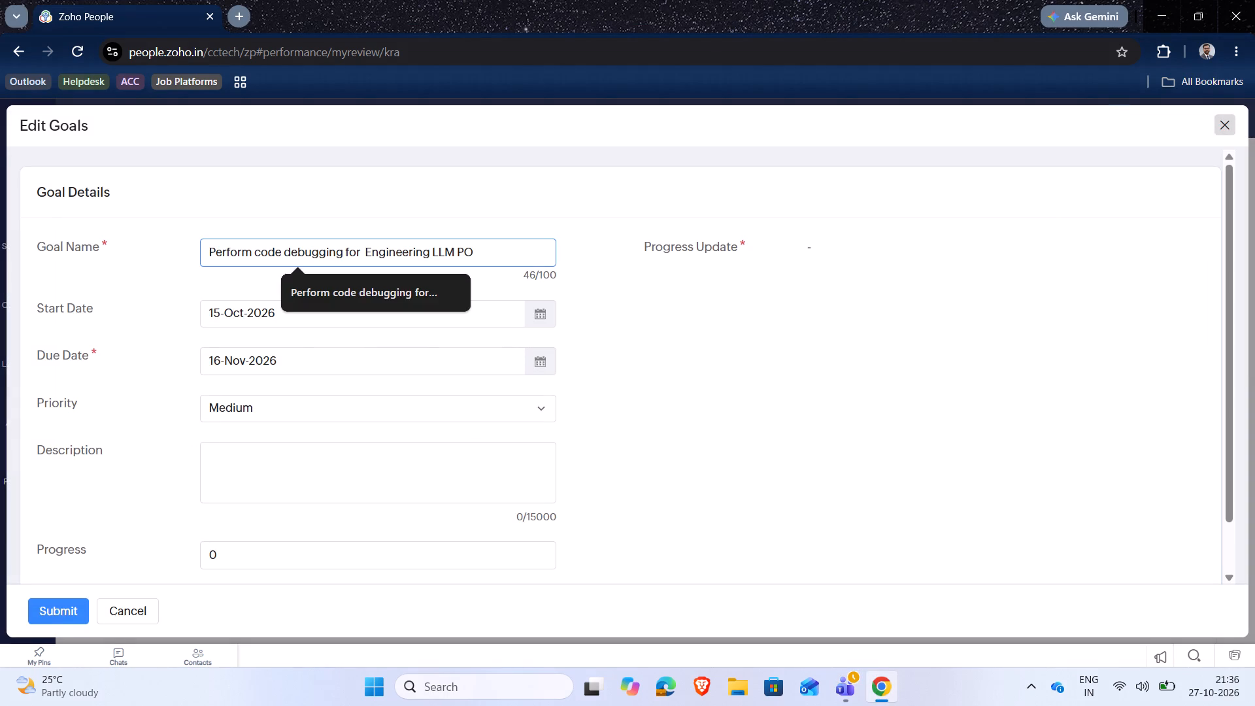
{"action": "key", "text": "BackSpace"}
{"action": "key", "text": "BackSpace"}
{"action": "key", "text": "BackSpace"}
{"action": "key", "text": "BackSpace"}
{"action": "key", "text": "BackSpace"}
{"action": "key", "text": "BackSpace"}
{"action": "key", "text": "BackSpace"}
{"action": "key", "text": "BackSpace"}
{"action": "key", "text": "BackSpace"}
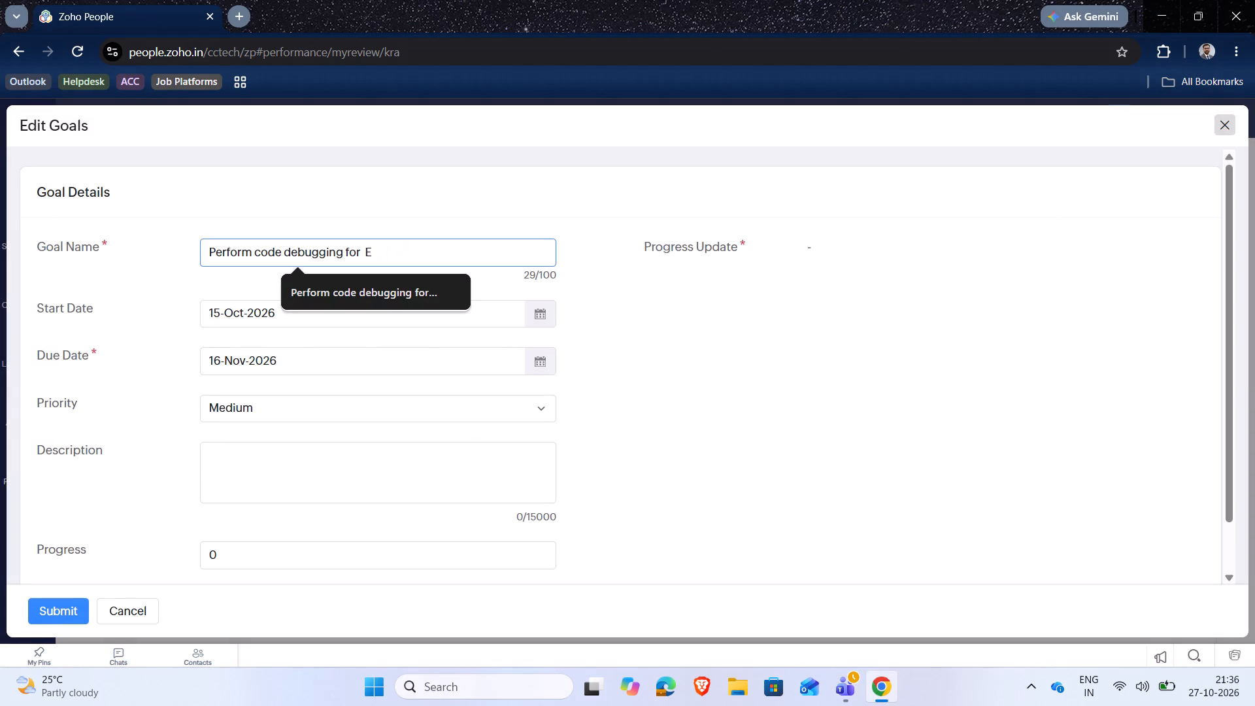
{"action": "key", "text": "BackSpace"}
{"action": "type", "text": "RFC-As-Built"}
{"action": "key", "text": "space"}
{"action": "type", "text": "POC"}
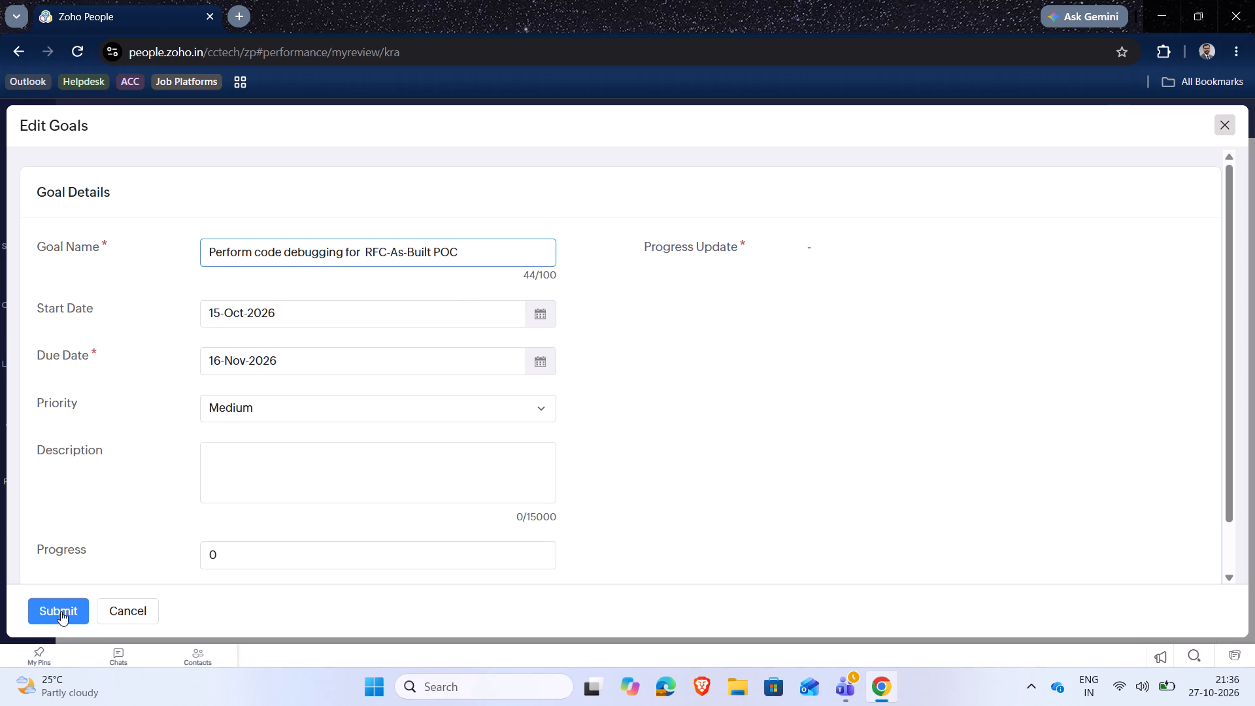
{"action": "left_click", "coordinate": [58, 614]}
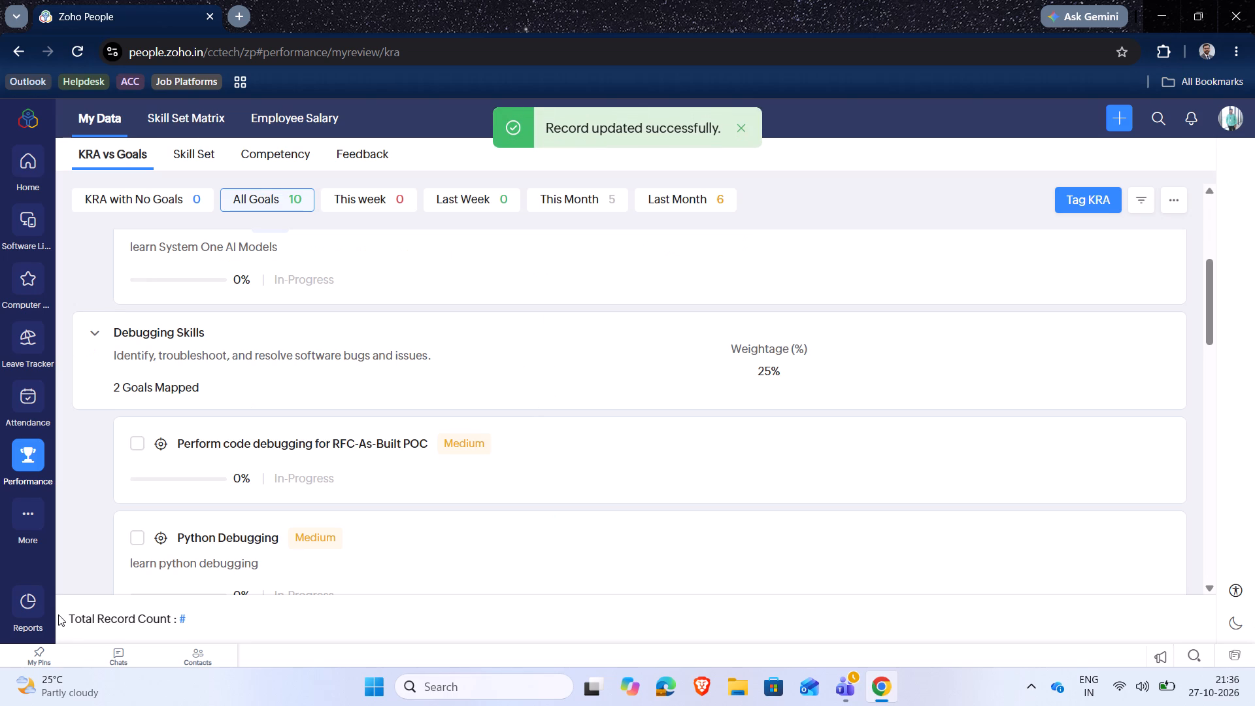
Rename the Code Documentation KRA's Engineering LLM POC goal "Create comprehensive code documentation for the RFC-As-Built POC" and submit it.
{"action": "scroll", "coordinate": [440, 479], "scroll_direction": "down", "scroll_amount": 5}
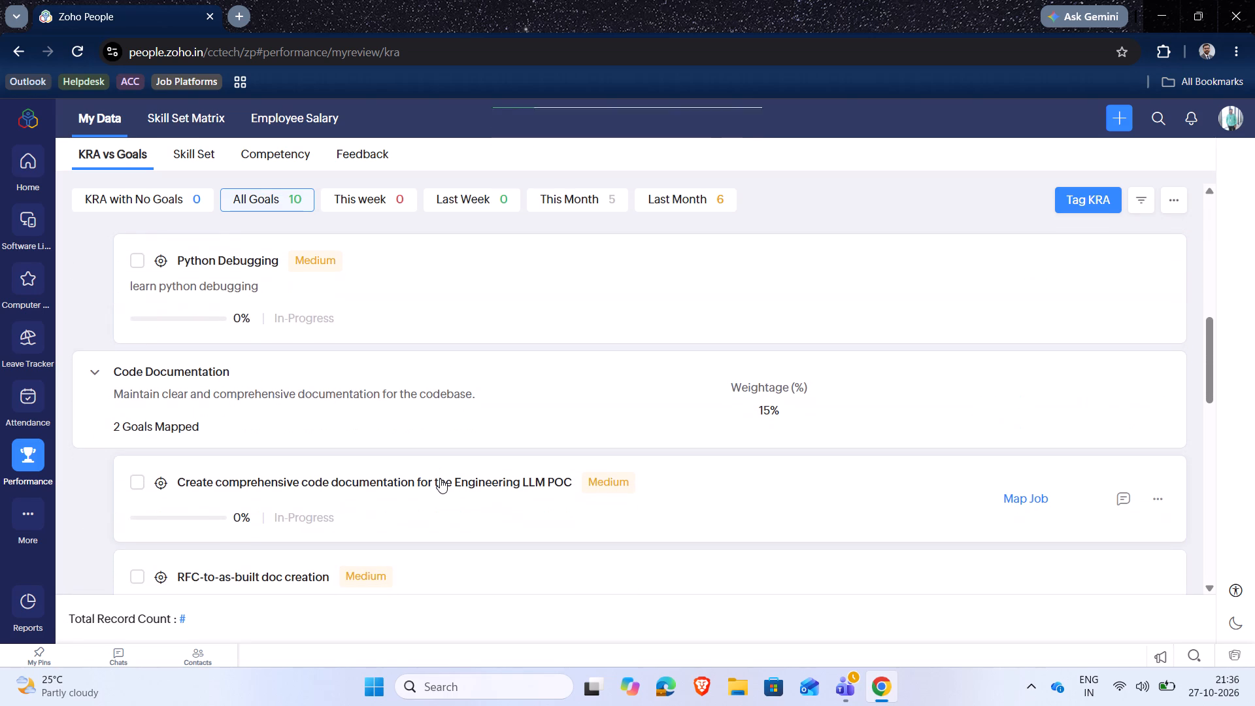
{"action": "left_click", "coordinate": [1160, 503]}
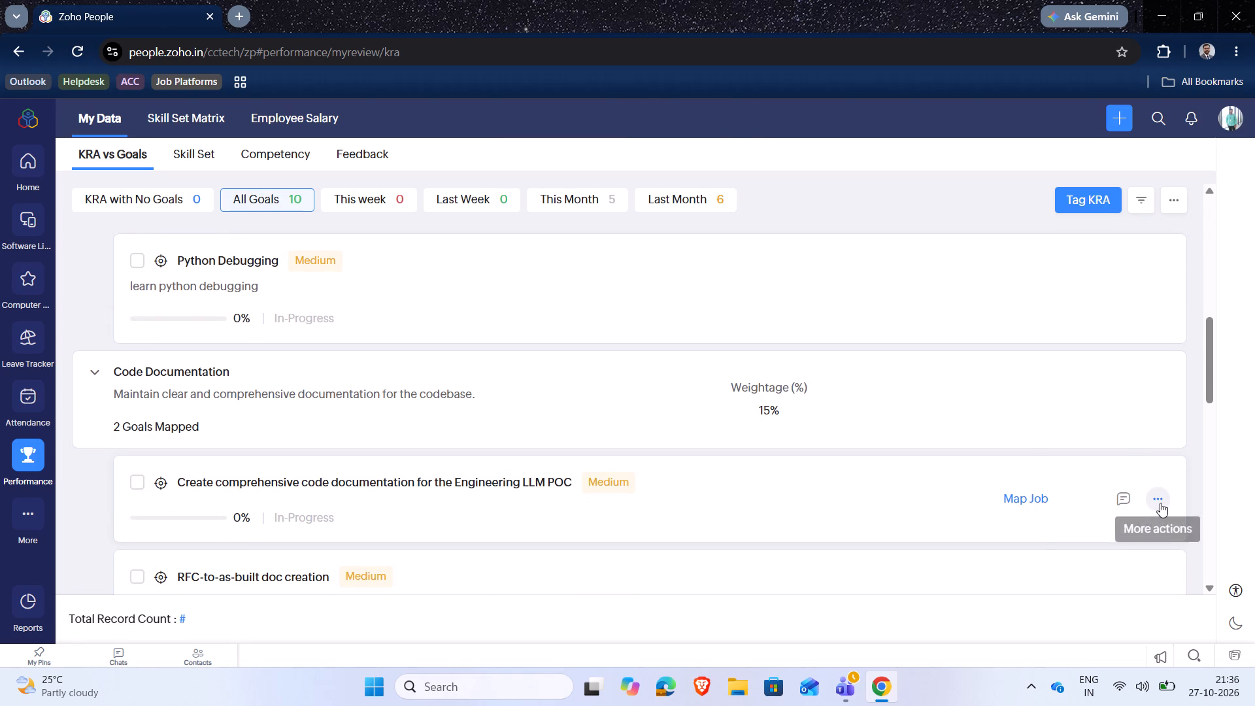
{"action": "left_click", "coordinate": [1070, 541]}
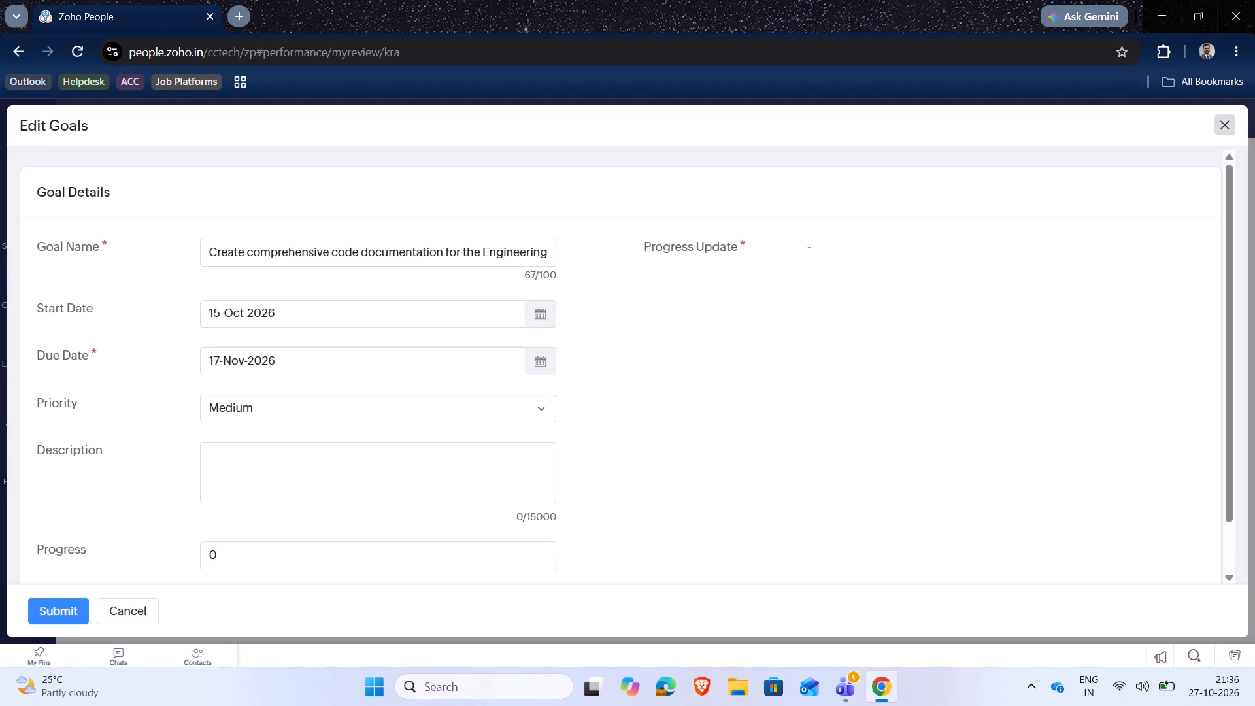
{"action": "left_click", "coordinate": [518, 251]}
{"action": "key", "text": "Right"}
{"action": "key", "text": "Right"}
{"action": "key", "text": "Right"}
{"action": "key", "text": "Right"}
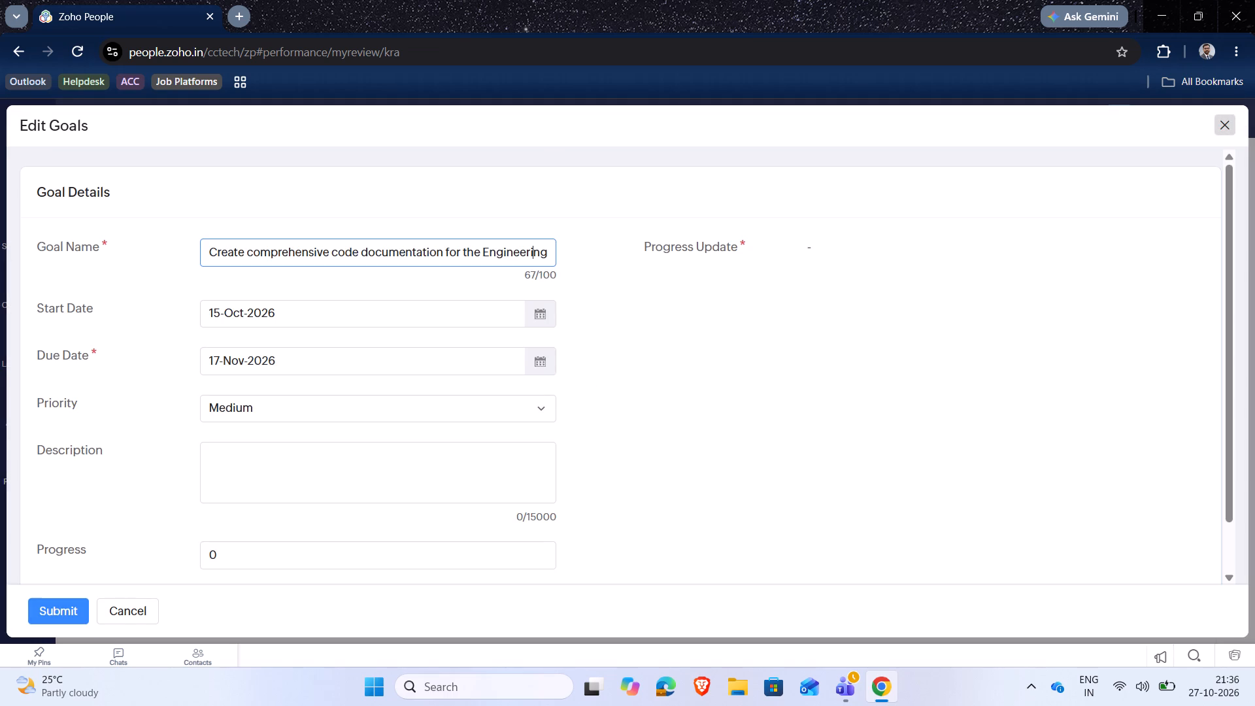
{"action": "key", "text": "Right"}
{"action": "key", "text": "BackSpace"}
{"action": "key", "text": "BackSpace"}
{"action": "key", "text": "BackSpace"}
{"action": "key", "text": "BackSpace"}
{"action": "key", "text": "BackSpace"}
{"action": "key", "text": "BackSpace"}
{"action": "key", "text": "BackSpace"}
{"action": "key", "text": "Right"}
{"action": "key", "text": "Right"}
{"action": "key", "text": "Right"}
{"action": "key", "text": "Right"}
{"action": "key", "text": "Right"}
{"action": "key", "text": "BackSpace"}
{"action": "key", "text": "BackSpace"}
{"action": "key", "text": "BackSpace"}
{"action": "key", "text": "BackSpace"}
{"action": "key", "text": "BackSpace"}
{"action": "key", "text": "BackSpace"}
{"action": "key", "text": "BackSpace"}
{"action": "key", "text": "BackSpace"}
{"action": "key", "text": "BackSpace"}
{"action": "type", "text": "RFC-As-BUILT"}
{"action": "key", "text": "BackSpace"}
{"action": "key", "text": "BackSpace"}
{"action": "key", "text": "BackSpace"}
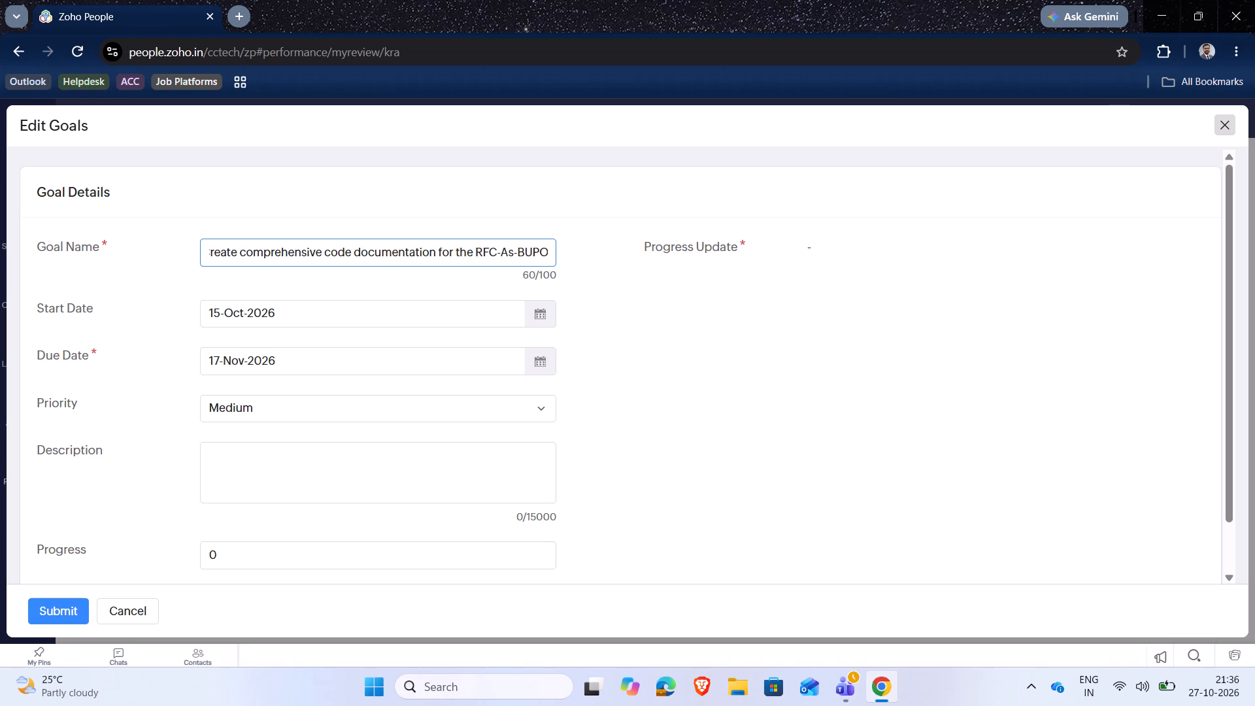
{"action": "key", "text": "BackSpace"}
{"action": "type", "text": "uilt"}
{"action": "key", "text": "space"}
{"action": "left_click", "coordinate": [55, 604]}
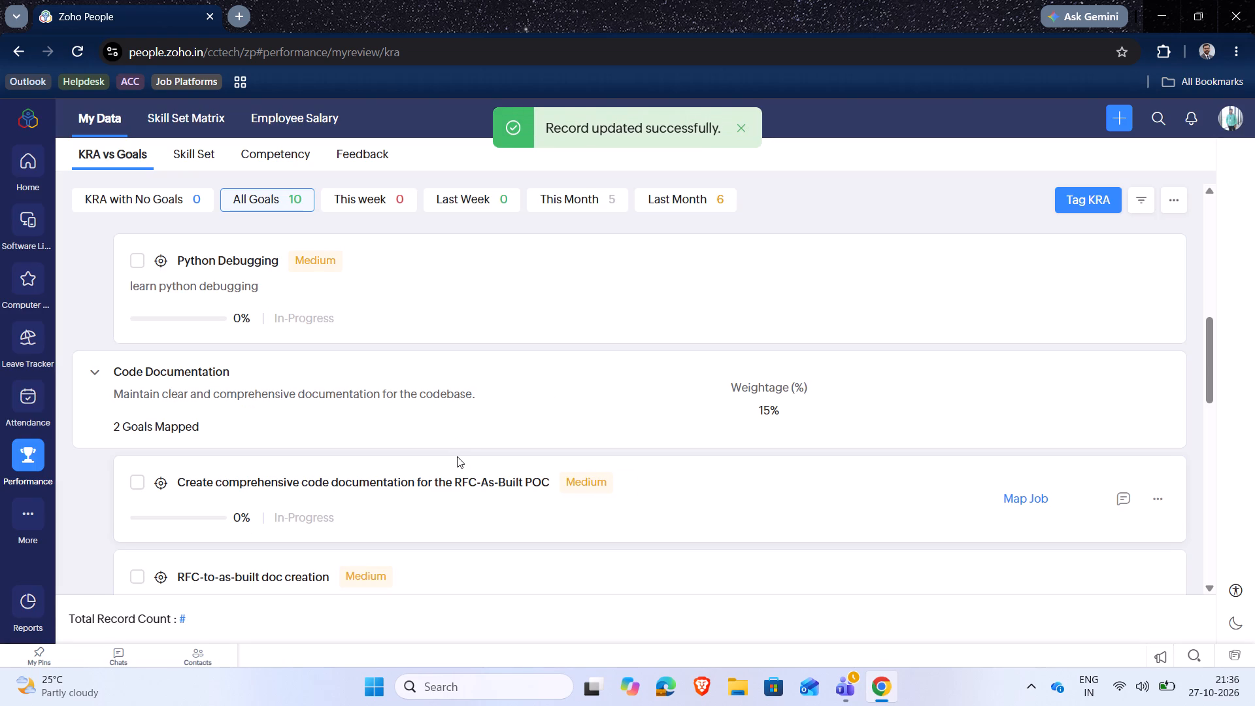
Look over the goal mapped to the Code Review KRA and collapse that KRA.
{"action": "scroll", "coordinate": [457, 456], "scroll_direction": "down", "scroll_amount": 4}
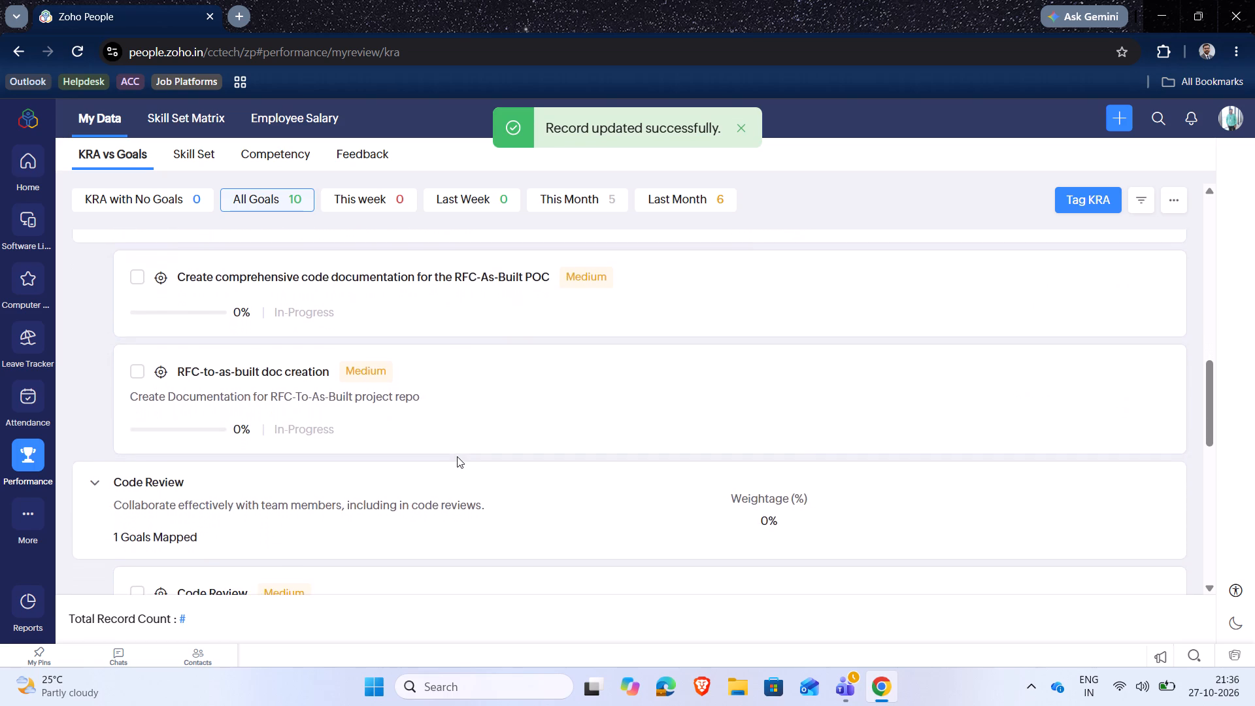
{"action": "scroll", "coordinate": [457, 456], "scroll_direction": "down", "scroll_amount": 2}
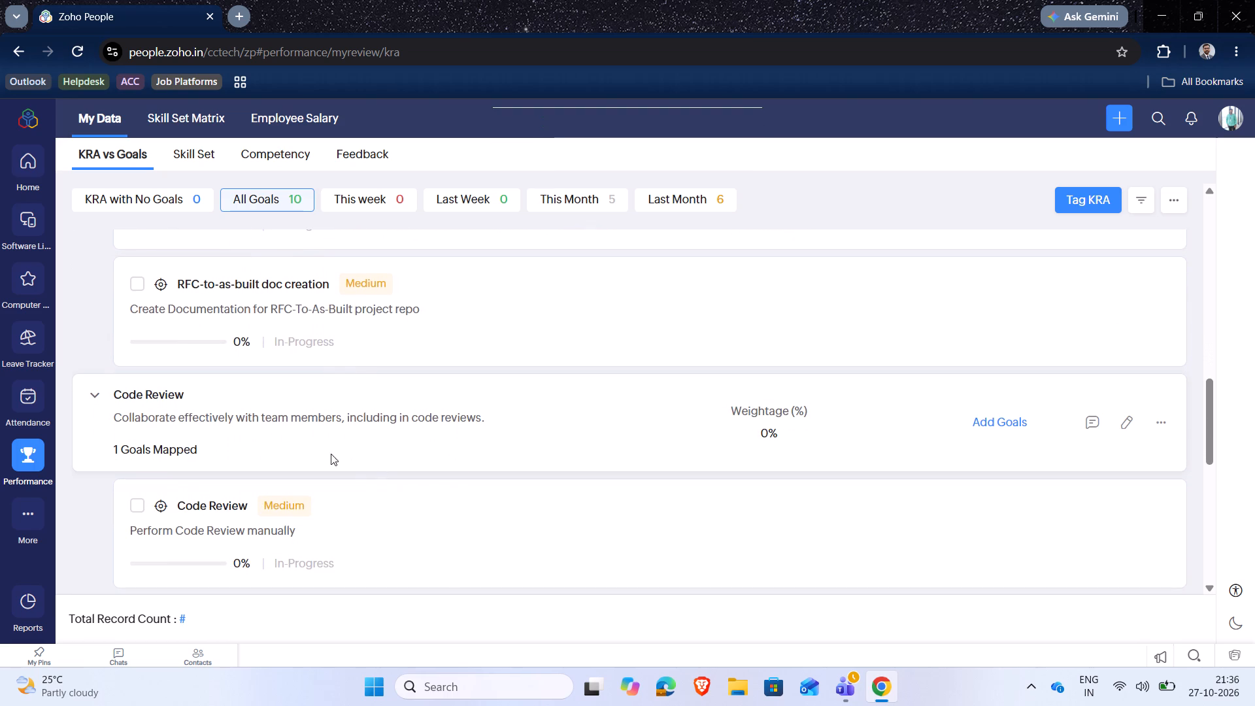
{"action": "scroll", "coordinate": [290, 502], "scroll_direction": "down", "scroll_amount": 1}
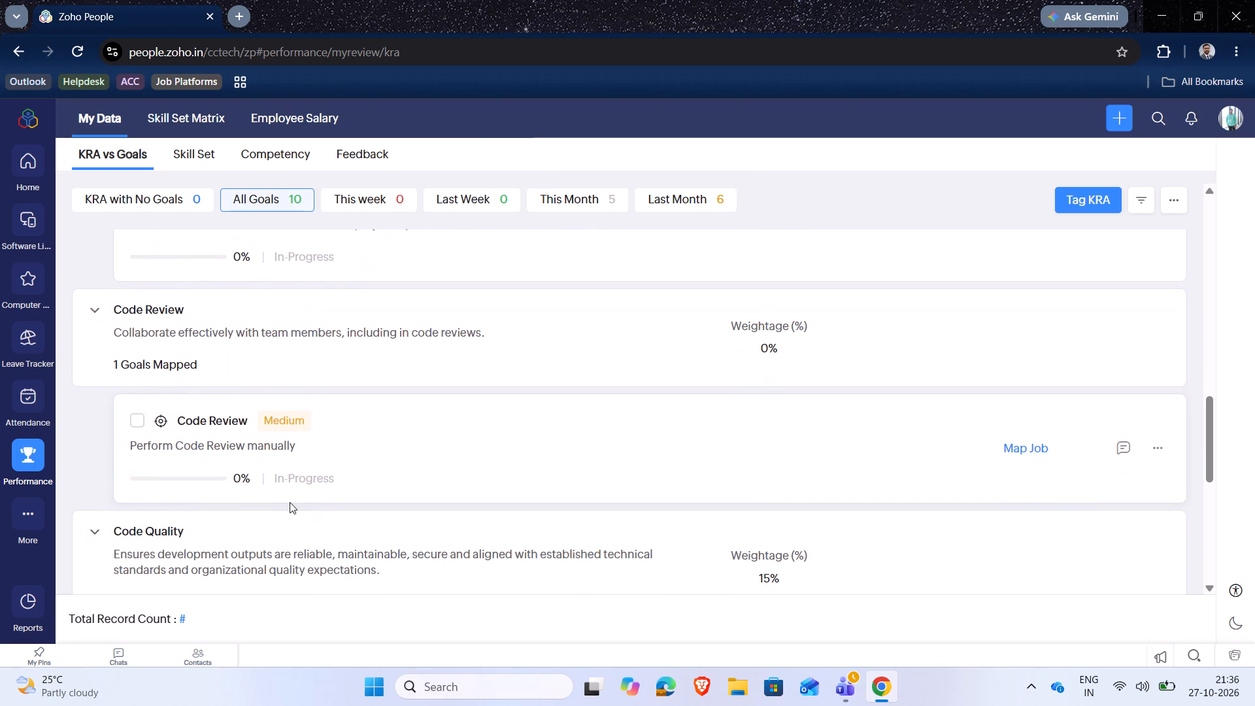
{"action": "scroll", "coordinate": [290, 502], "scroll_direction": "down", "scroll_amount": 1}
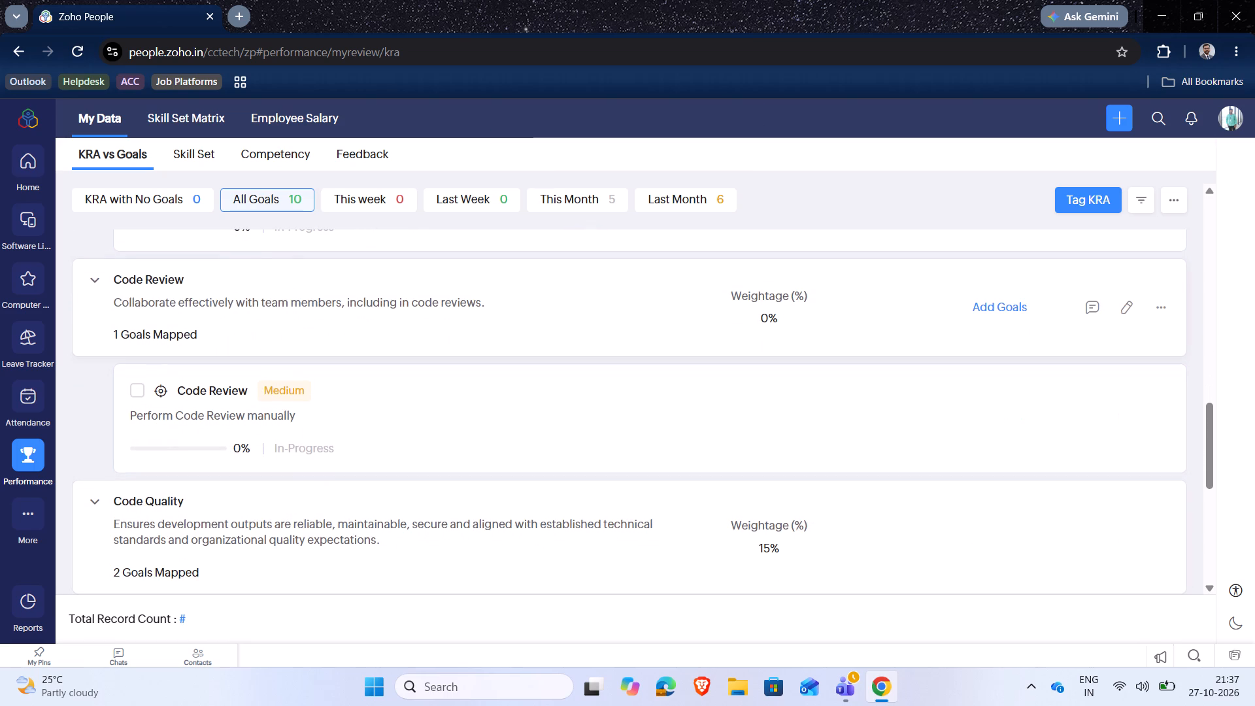
{"action": "left_click", "coordinate": [88, 280]}
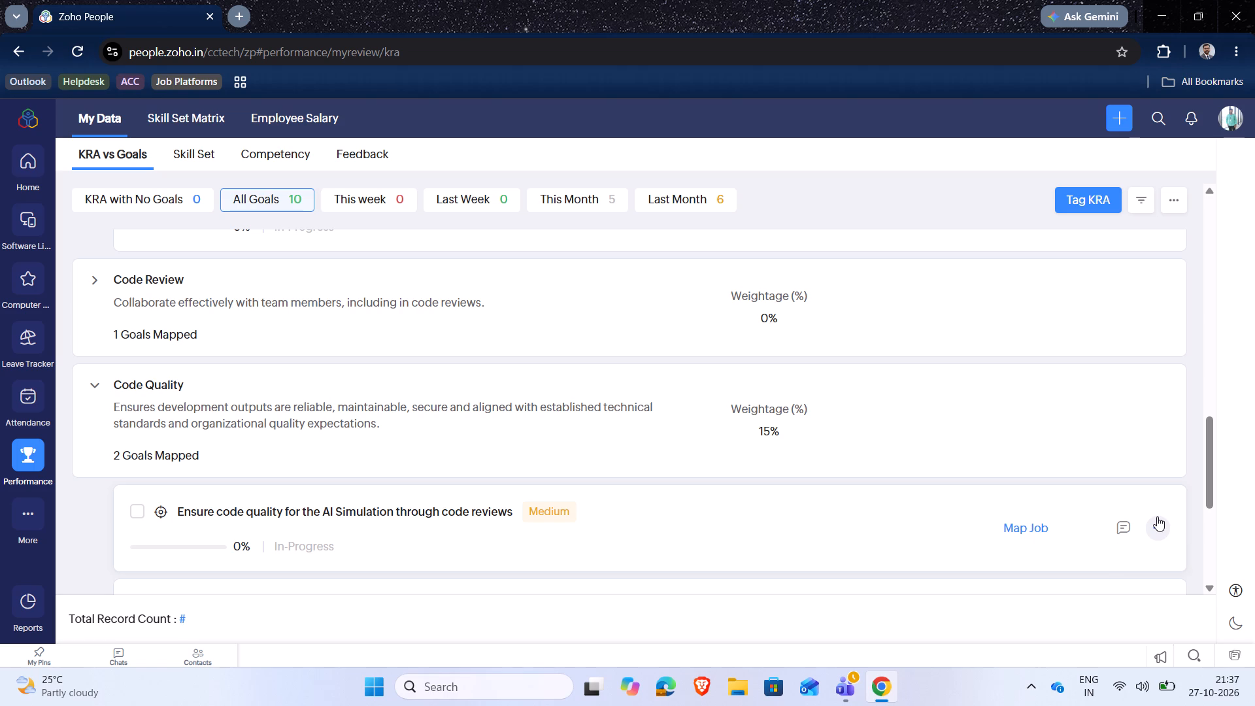
Rename the Code Quality KRA's AI Simulation code-review goal "Ensure code quality for the RFC-As-Built through code reviews" and submit it.
{"action": "left_click", "coordinate": [1157, 516]}
{"action": "left_click", "coordinate": [1081, 472]}
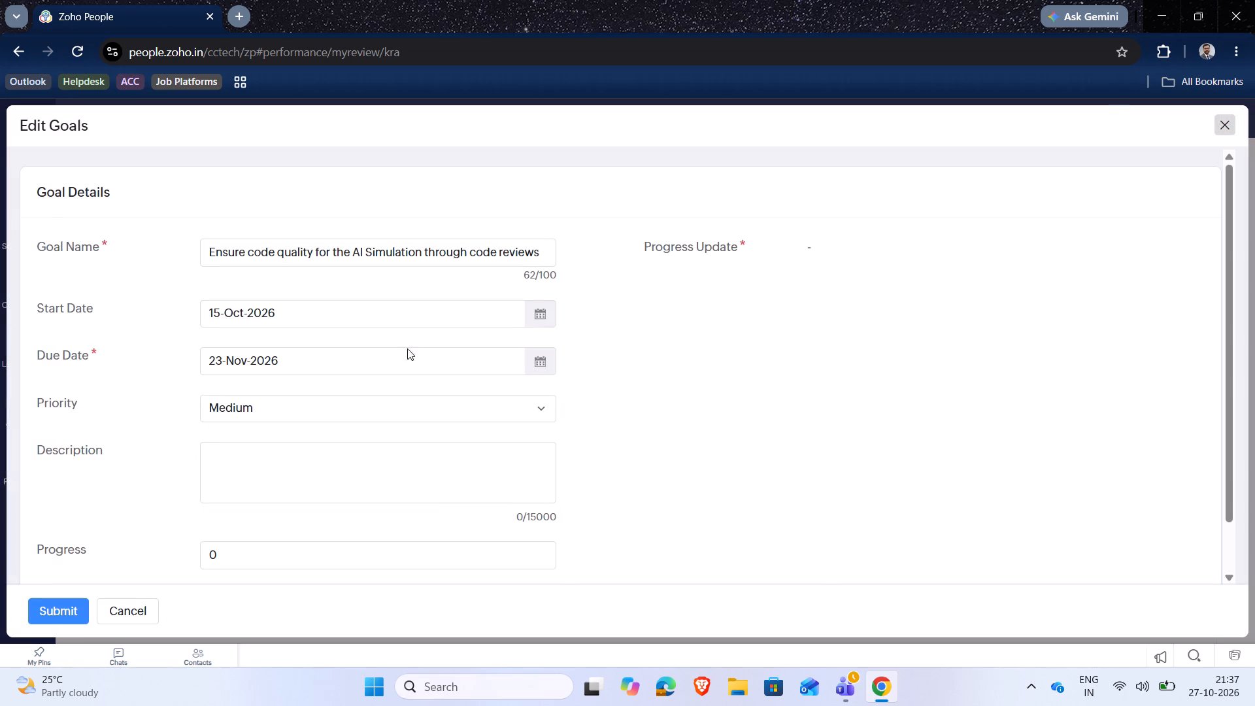
{"action": "left_click", "coordinate": [417, 252]}
{"action": "key", "text": "Right"}
{"action": "key", "text": "BackSpace"}
{"action": "key", "text": "BackSpace"}
{"action": "key", "text": "BackSpace"}
{"action": "key", "text": "BackSpace"}
{"action": "key", "text": "BackSpace"}
{"action": "key", "text": "BackSpace"}
{"action": "key", "text": "BackSpace"}
{"action": "key", "text": "BackSpace"}
{"action": "key", "text": "BackSpace"}
{"action": "key", "text": "BackSpace"}
{"action": "key", "text": "BackSpace"}
{"action": "key", "text": "BackSpace"}
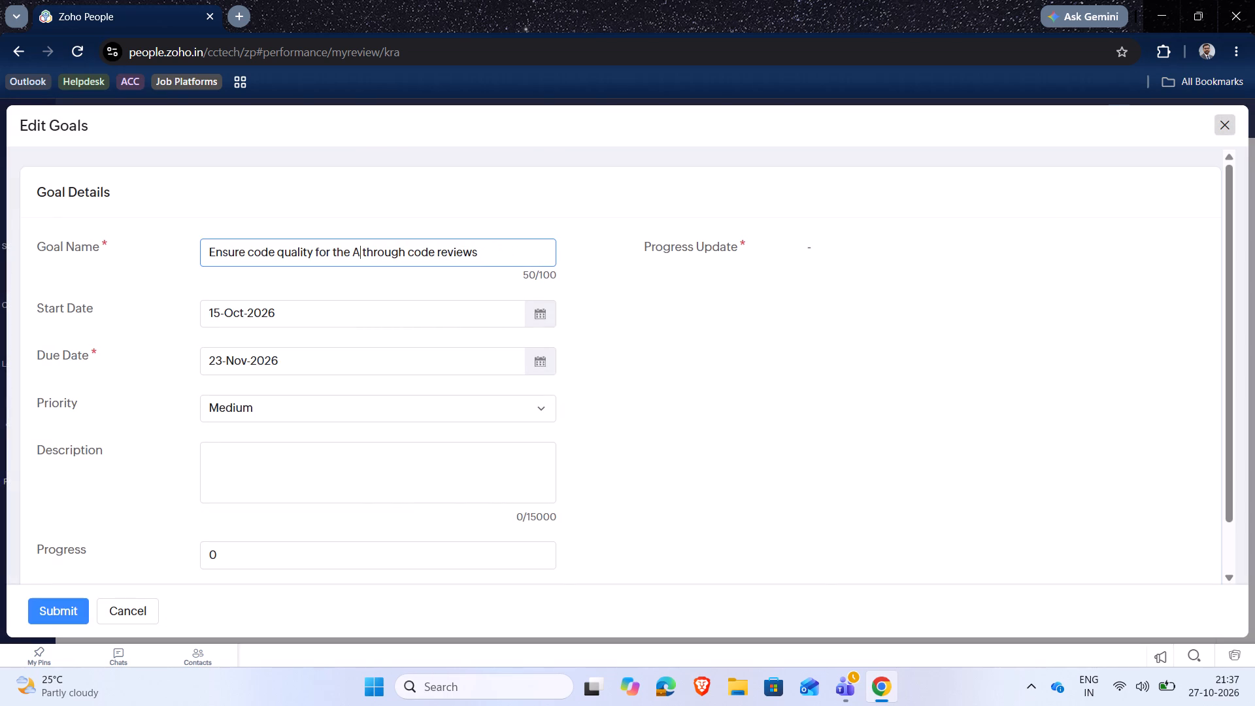
{"action": "key", "text": "BackSpace"}
{"action": "type", "text": "RFC-As-B"}
{"action": "type", "text": "uilt"}
{"action": "key", "text": "space"}
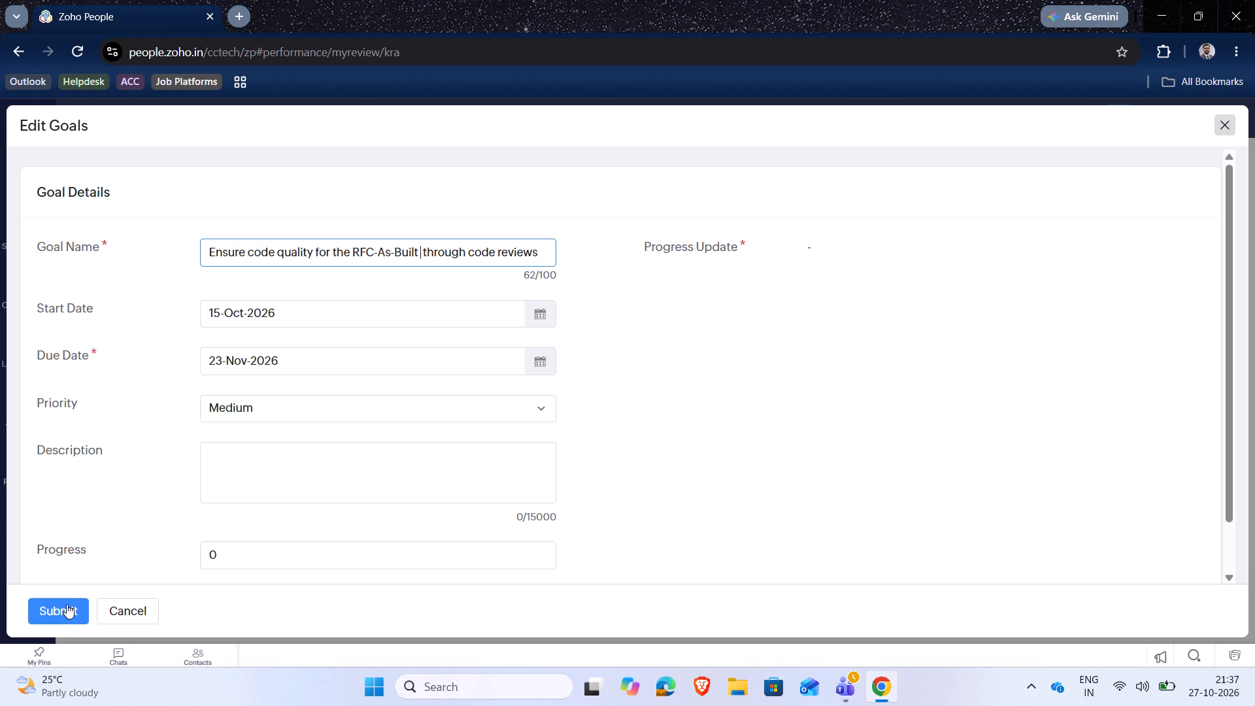
{"action": "left_click", "coordinate": [67, 604]}
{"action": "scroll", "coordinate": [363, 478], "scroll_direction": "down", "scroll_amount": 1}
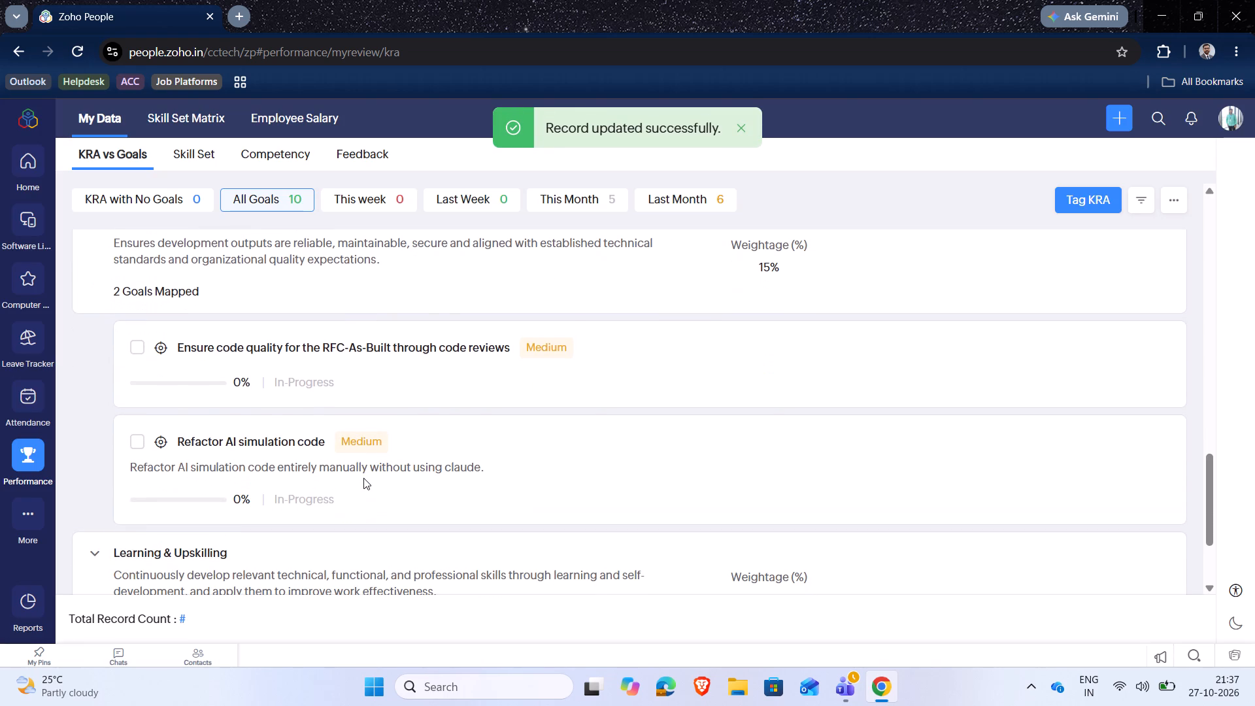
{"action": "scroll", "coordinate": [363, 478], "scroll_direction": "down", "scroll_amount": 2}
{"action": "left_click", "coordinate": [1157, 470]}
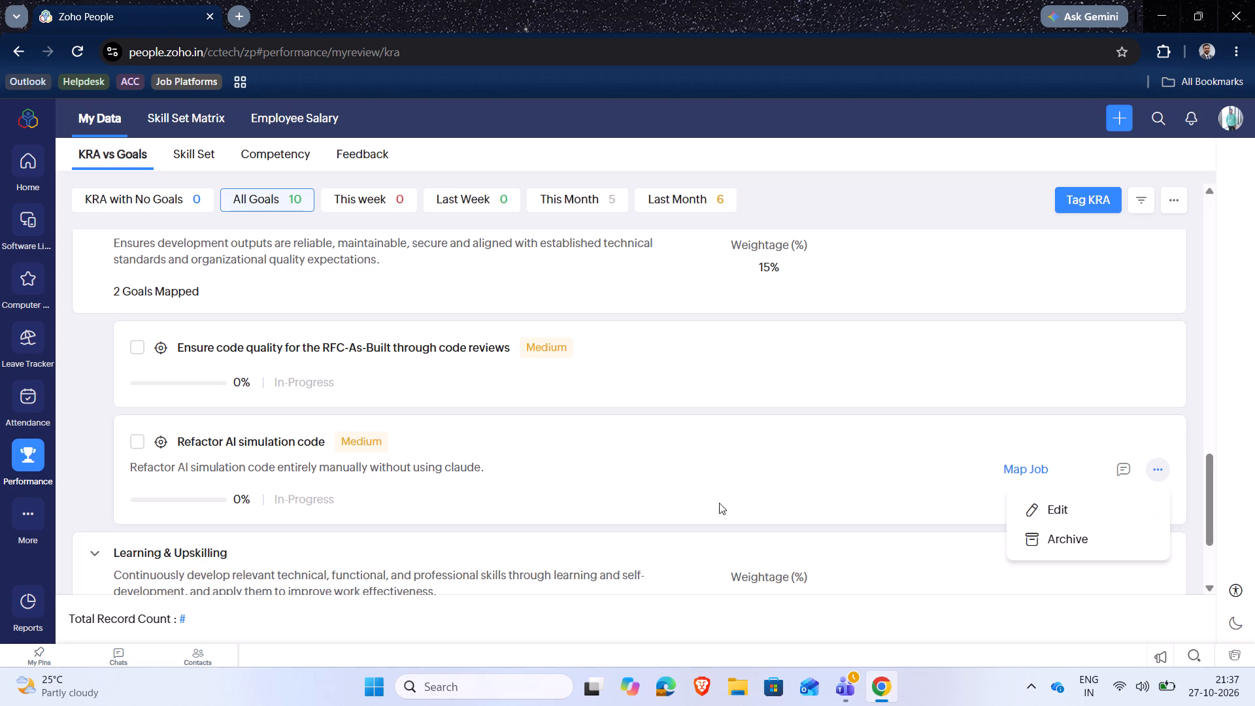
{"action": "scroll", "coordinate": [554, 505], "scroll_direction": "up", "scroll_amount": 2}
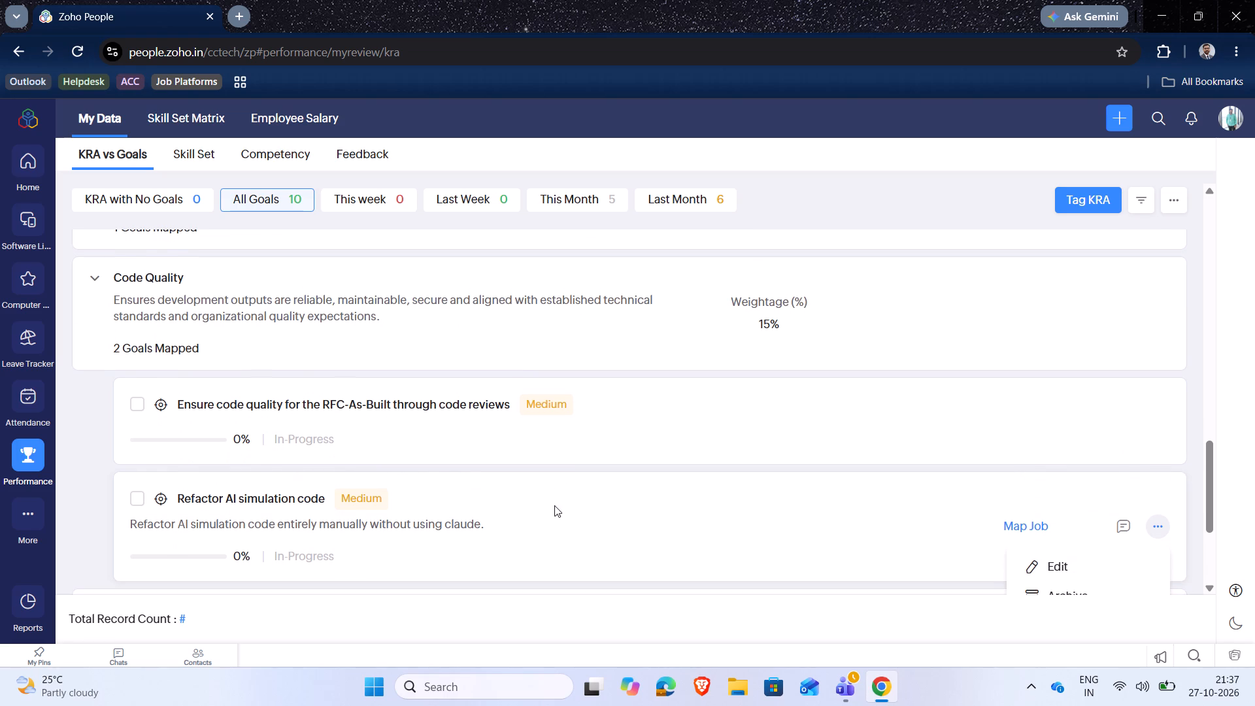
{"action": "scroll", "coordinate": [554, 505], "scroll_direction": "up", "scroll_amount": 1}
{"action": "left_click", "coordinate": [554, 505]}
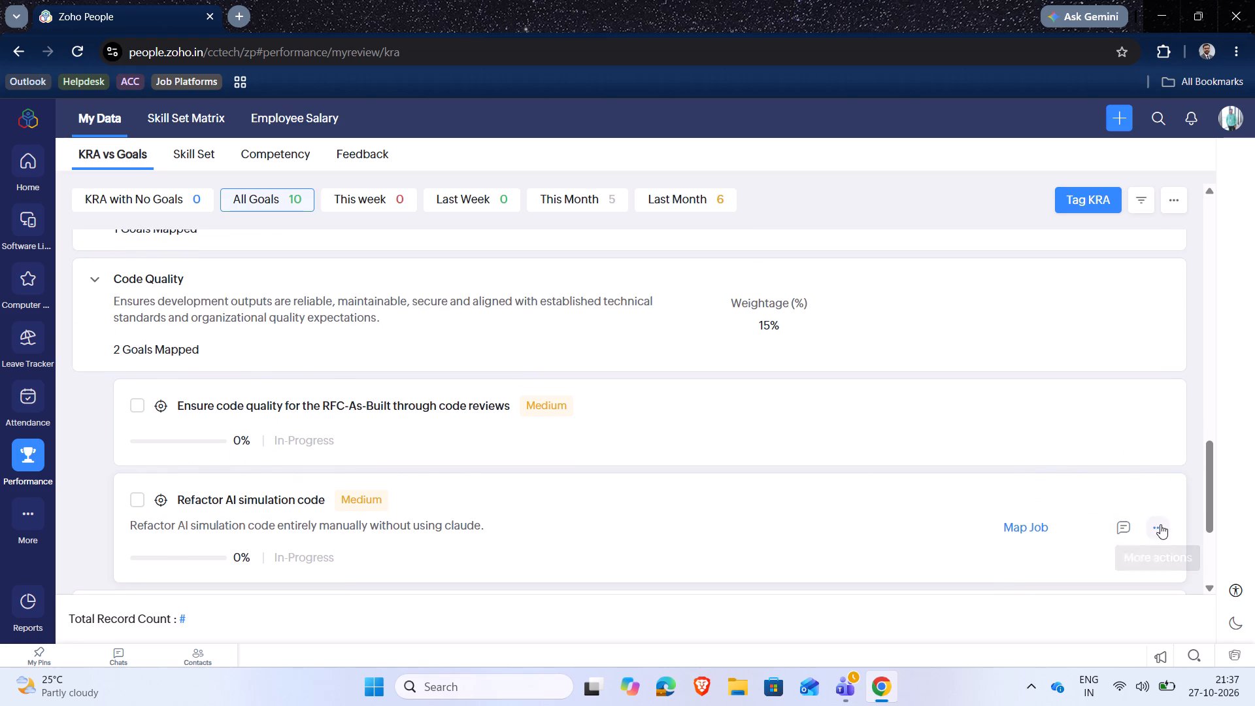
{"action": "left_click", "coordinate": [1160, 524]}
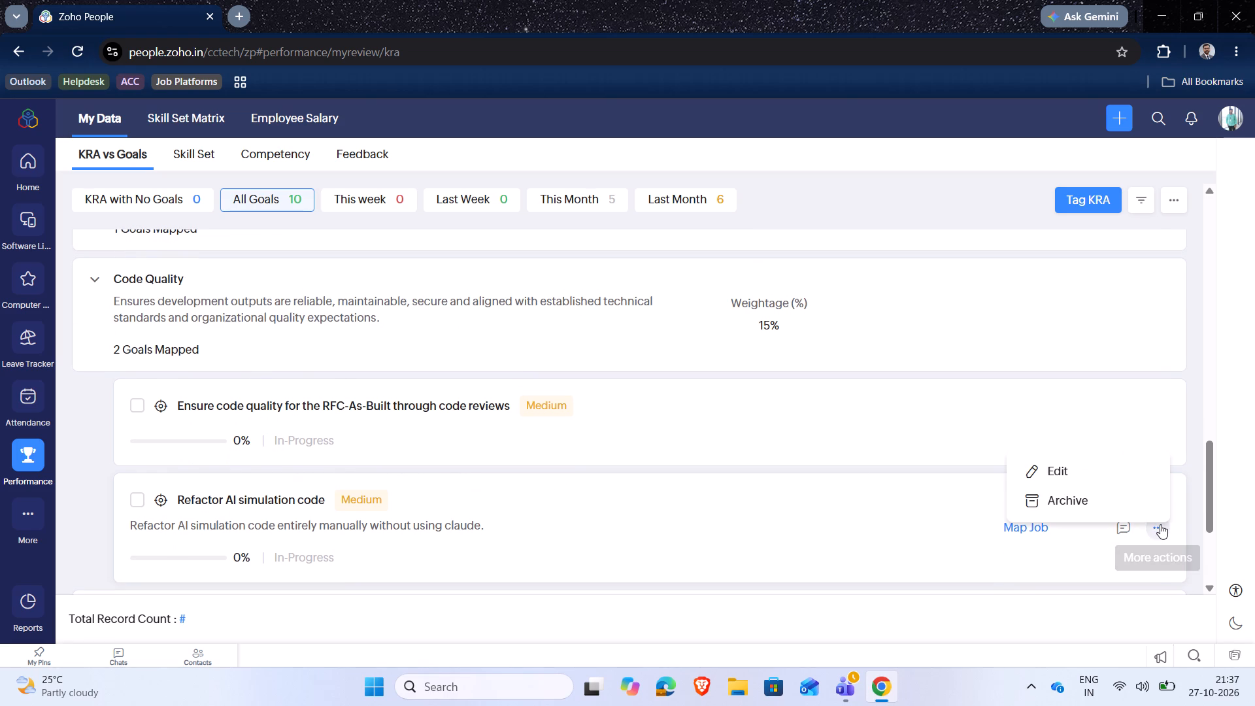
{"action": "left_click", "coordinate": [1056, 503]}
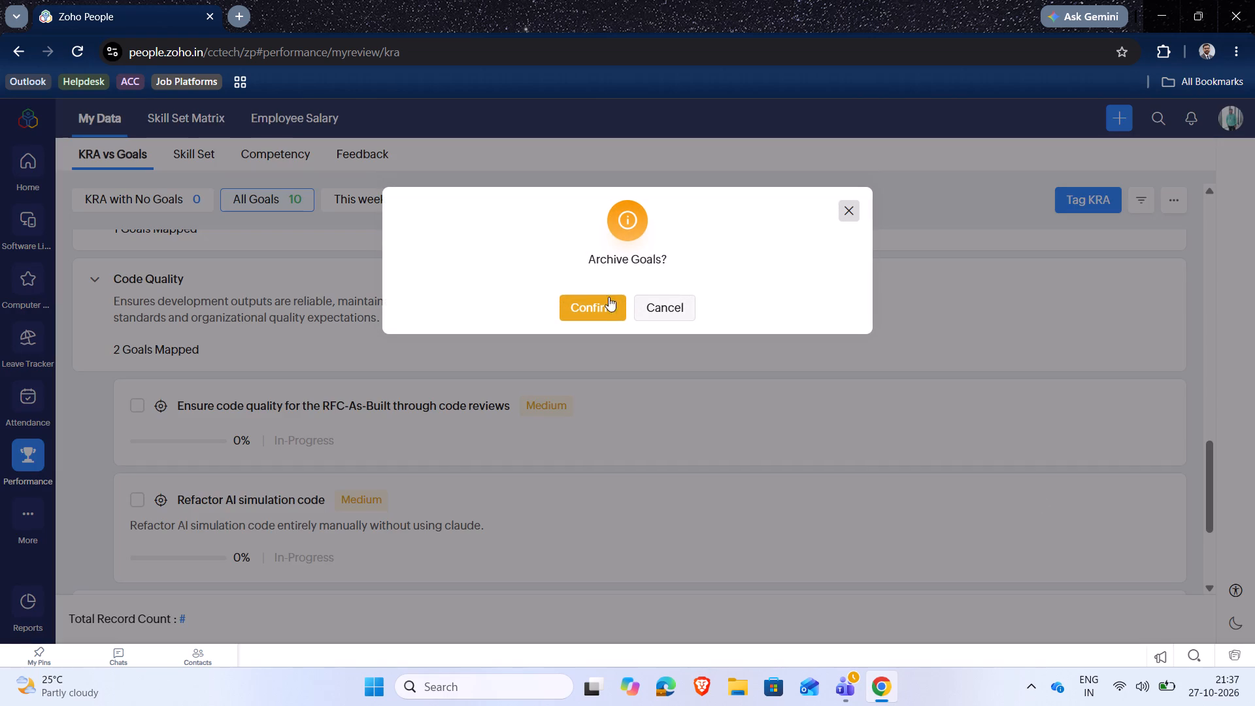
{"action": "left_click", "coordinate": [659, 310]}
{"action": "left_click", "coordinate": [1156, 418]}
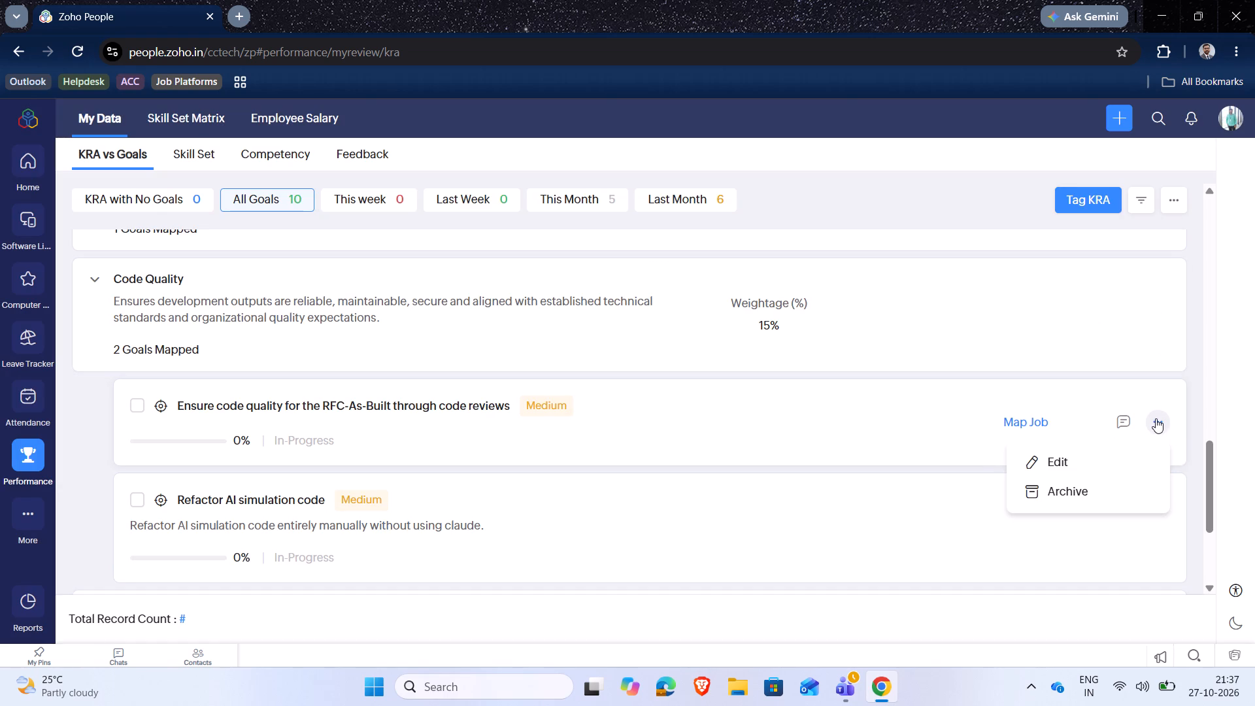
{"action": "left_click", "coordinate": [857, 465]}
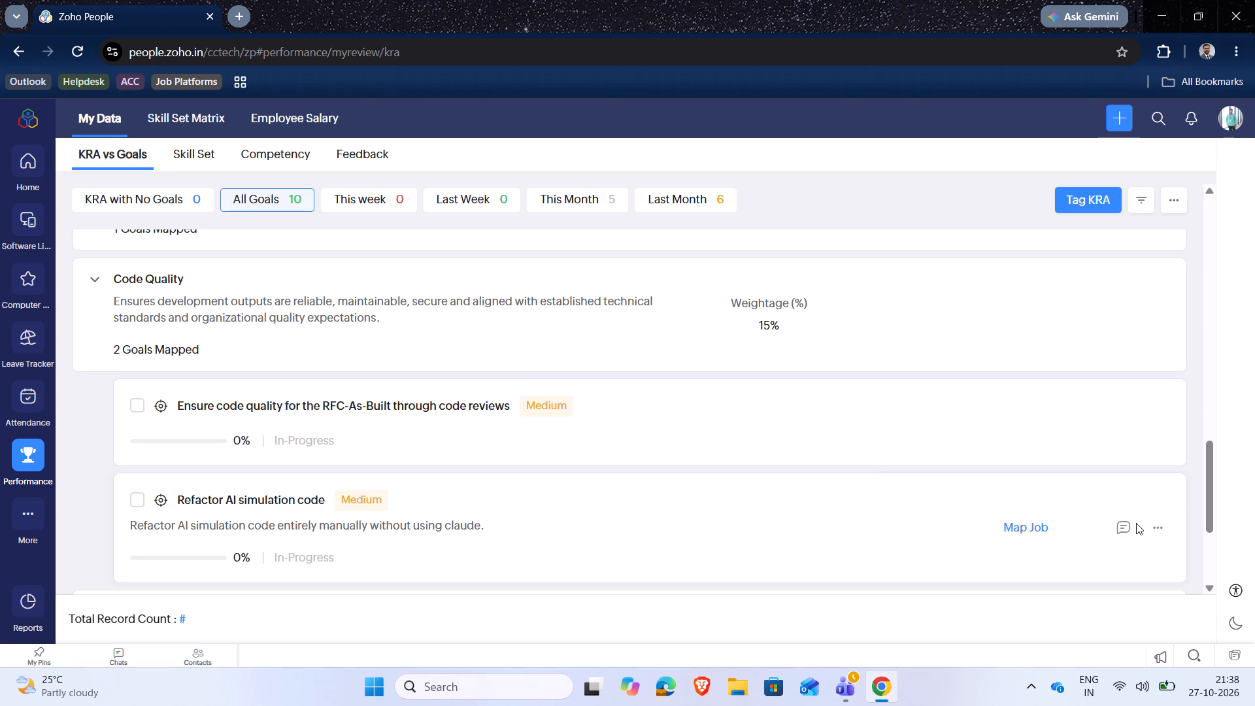
Archive the "Refactor AI simulation code" goal under the Code Quality KRA.
{"action": "left_click", "coordinate": [1154, 524]}
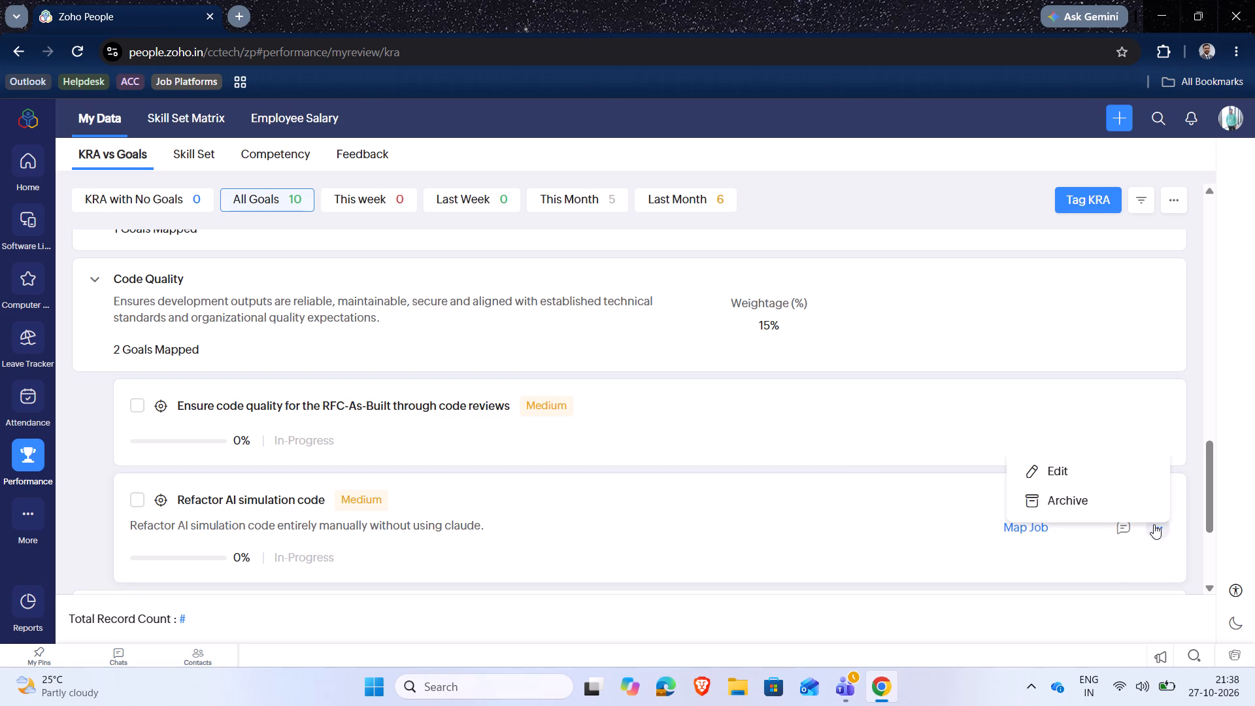
{"action": "left_click", "coordinate": [1076, 501]}
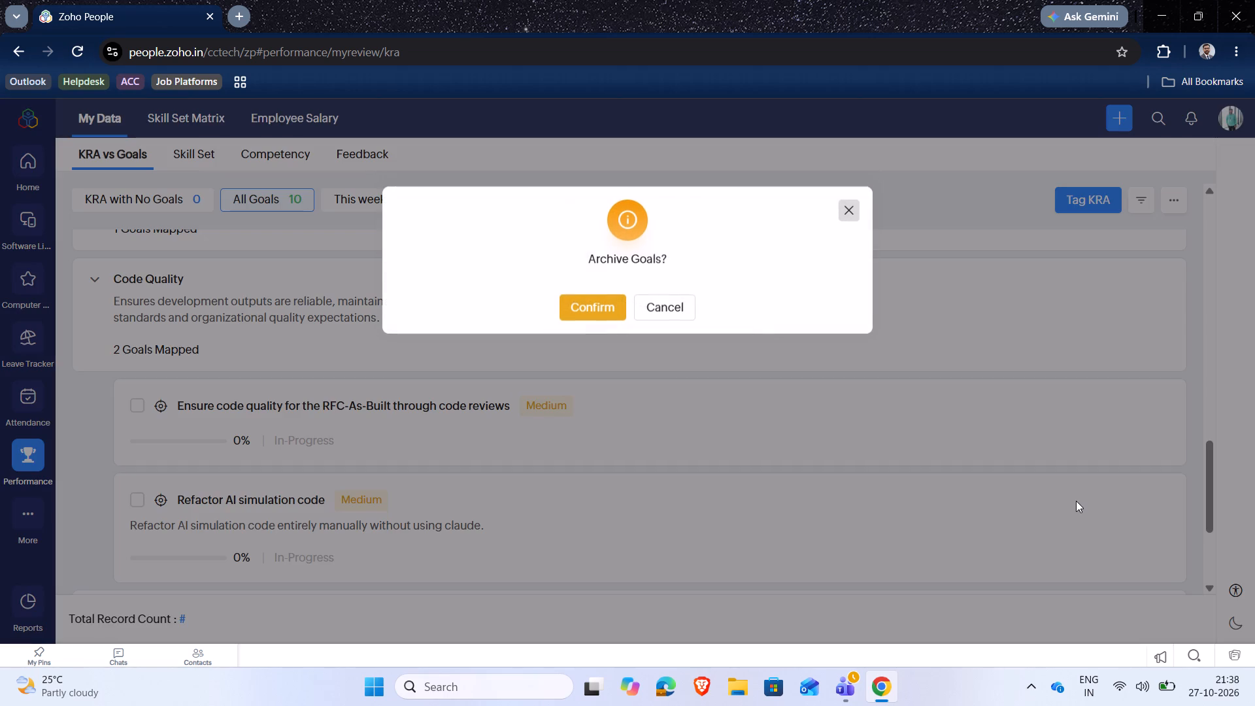
{"action": "left_click", "coordinate": [593, 308]}
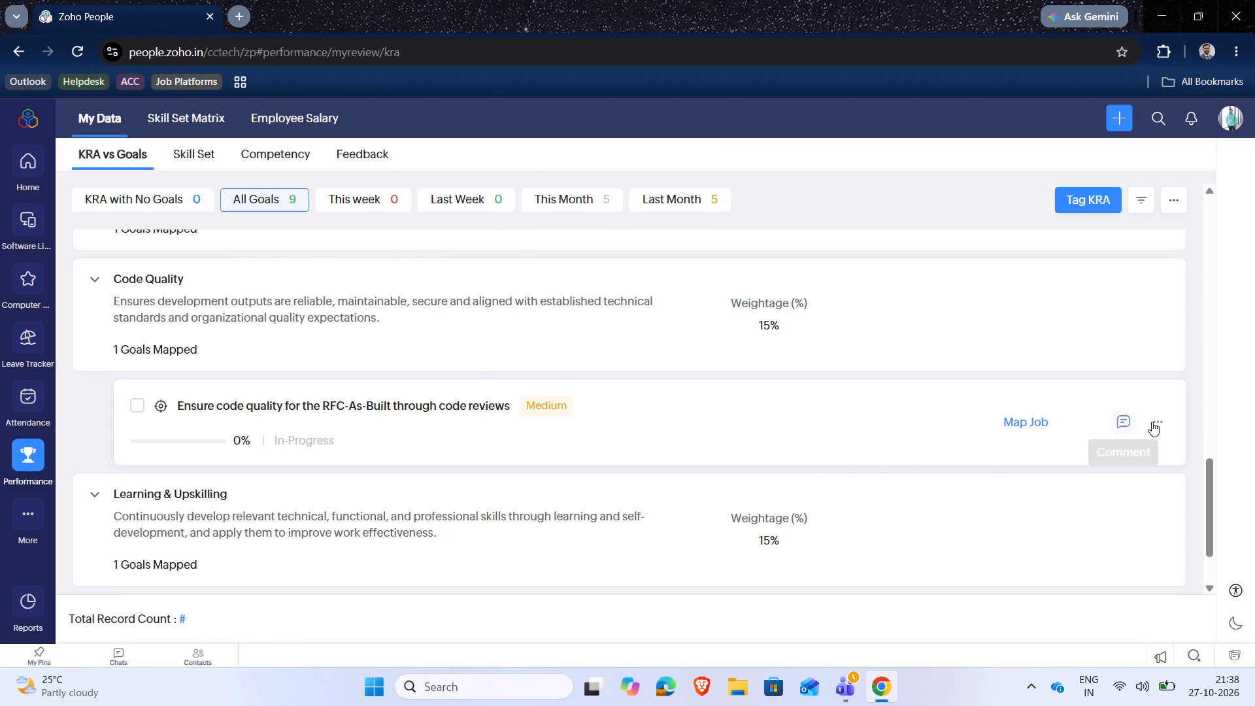
Check the details of the RFC-As-Built goal under Code Quality in its edit form and resubmit it.
{"action": "left_click", "coordinate": [1158, 422]}
{"action": "left_click", "coordinate": [1024, 469]}
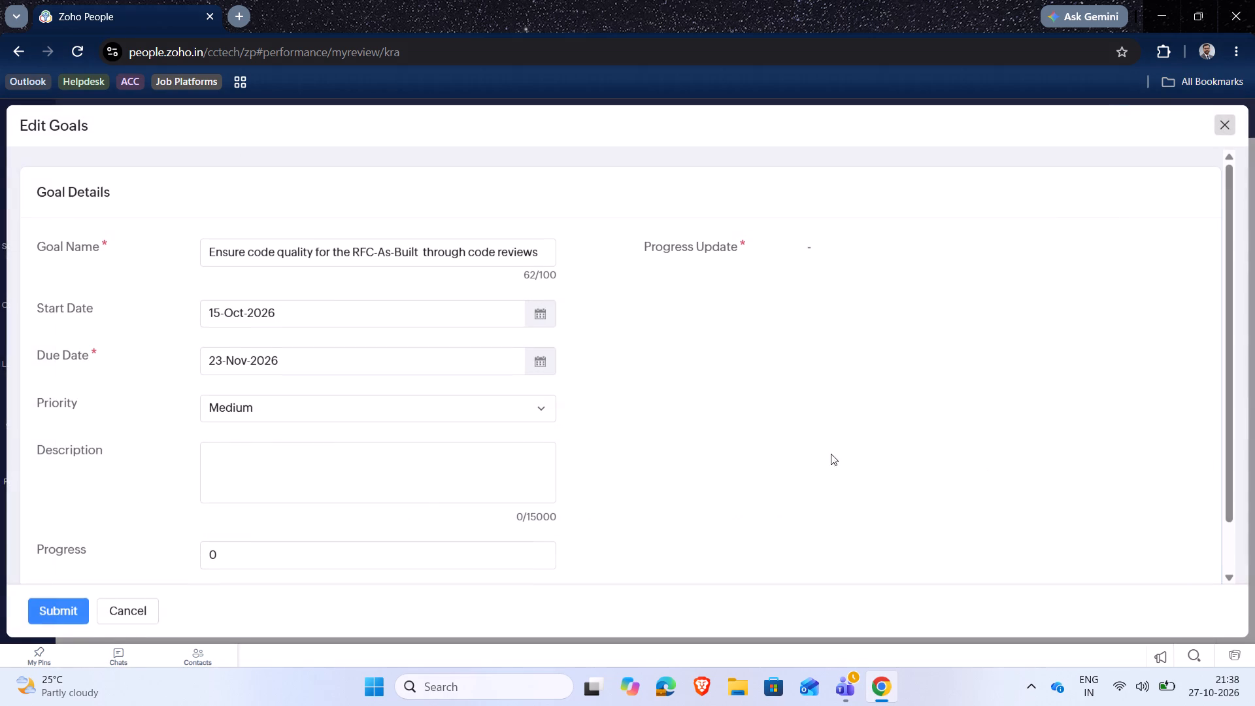
{"action": "left_click", "coordinate": [52, 613]}
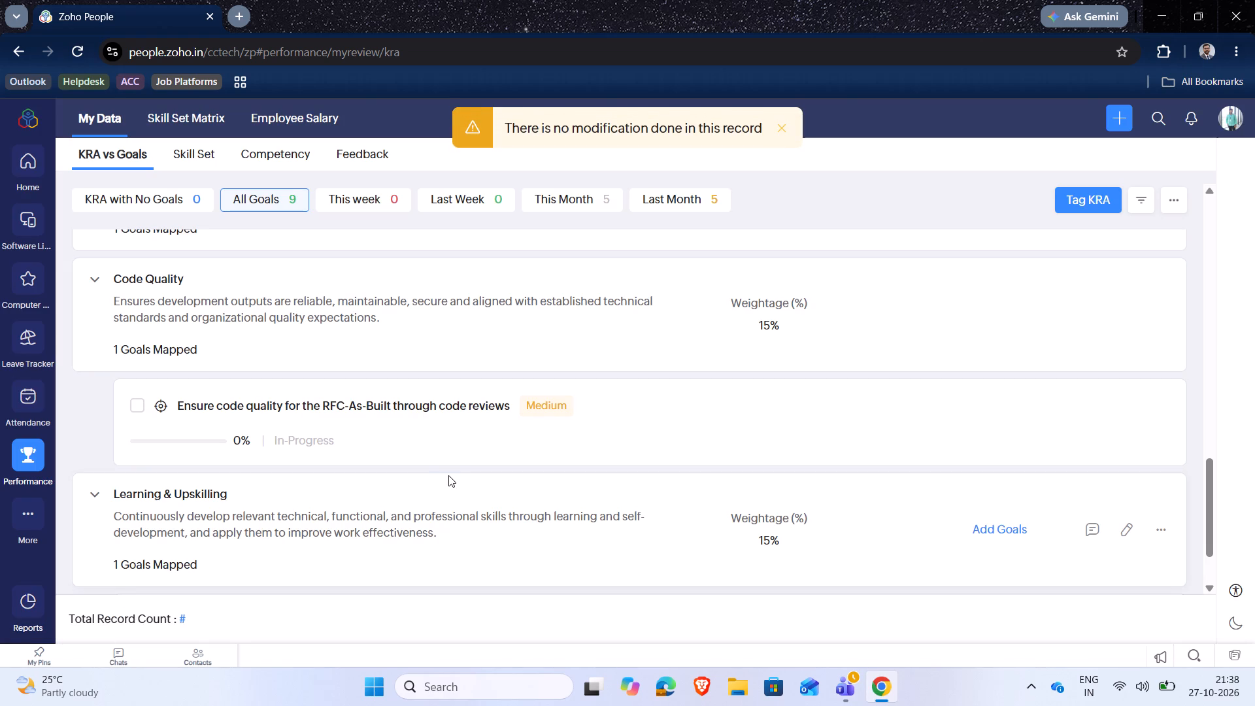
{"action": "scroll", "coordinate": [448, 475], "scroll_direction": "up", "scroll_amount": 1}
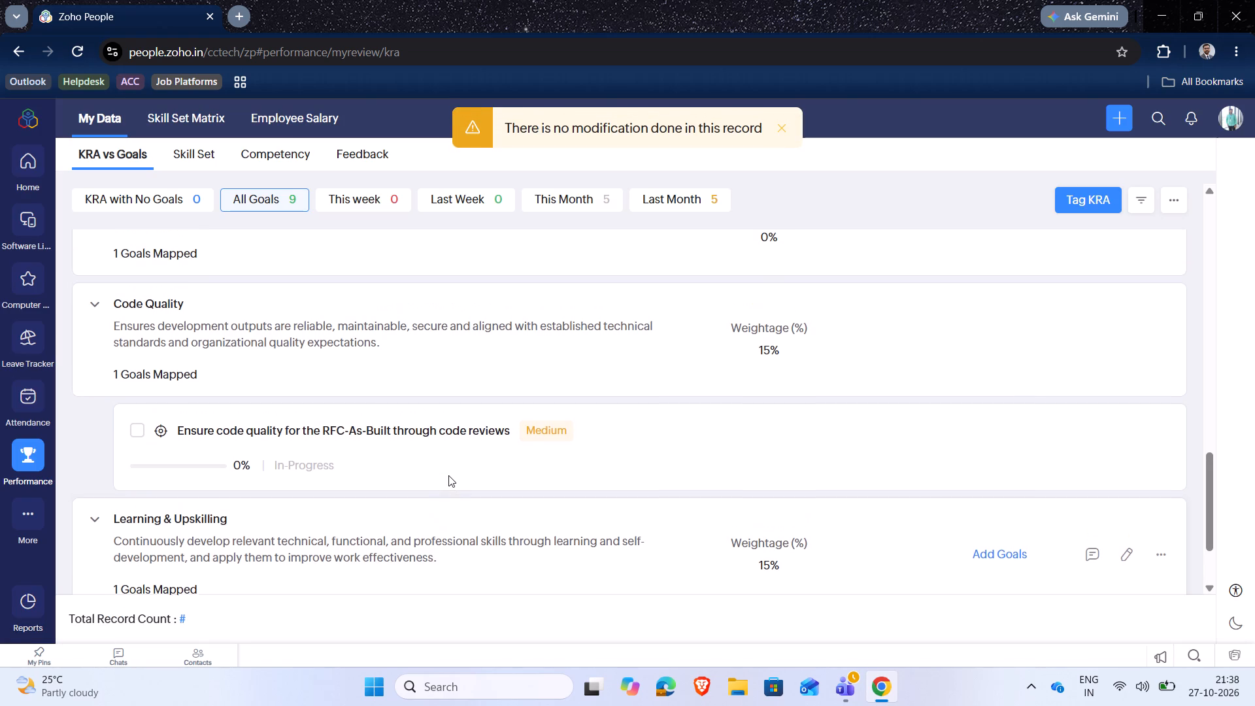
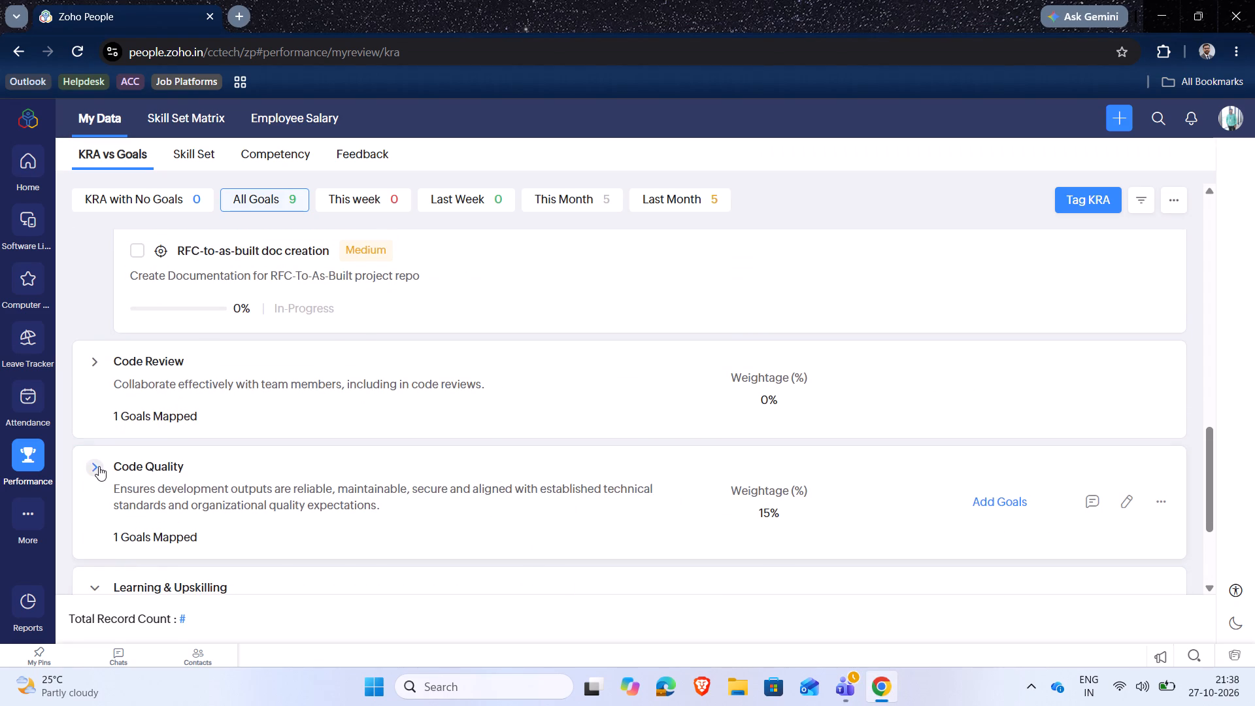
Archive the "RFC-to-as-built doc creation" goal mapped to the codebase documentation KRA.
{"action": "scroll", "coordinate": [99, 466], "scroll_direction": "up", "scroll_amount": 3}
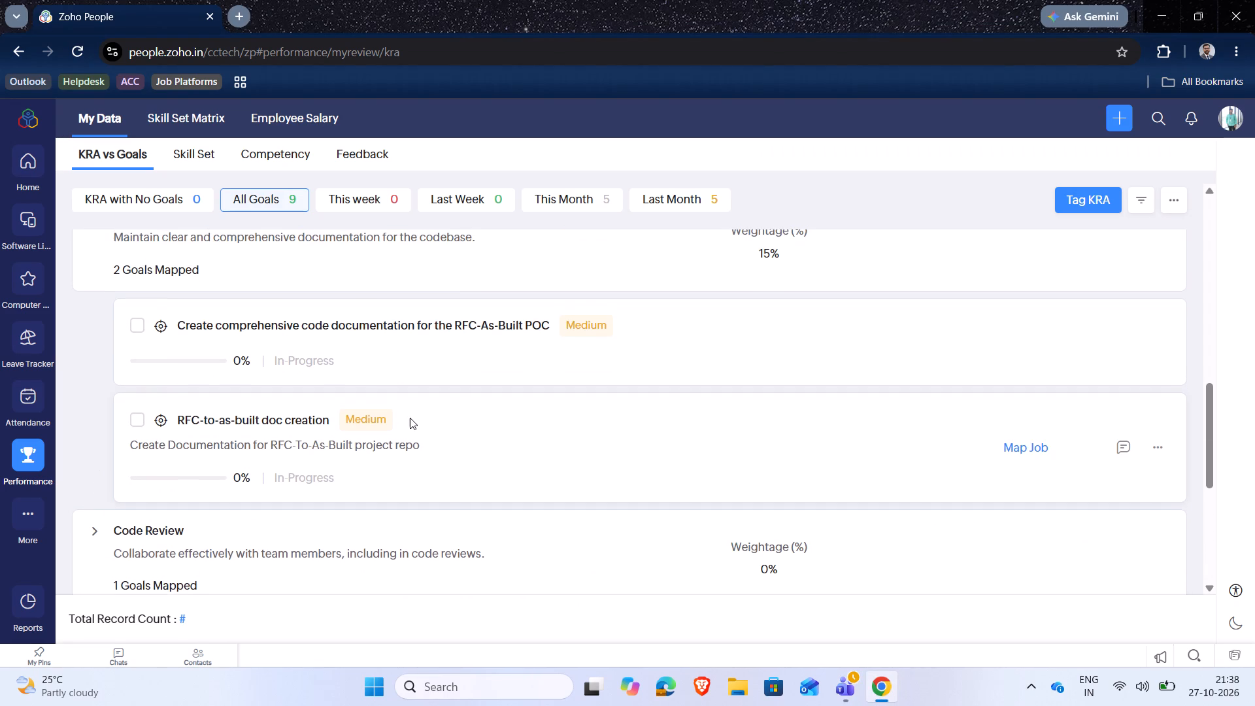
{"action": "left_click", "coordinate": [1156, 445]}
{"action": "left_click", "coordinate": [1077, 521]}
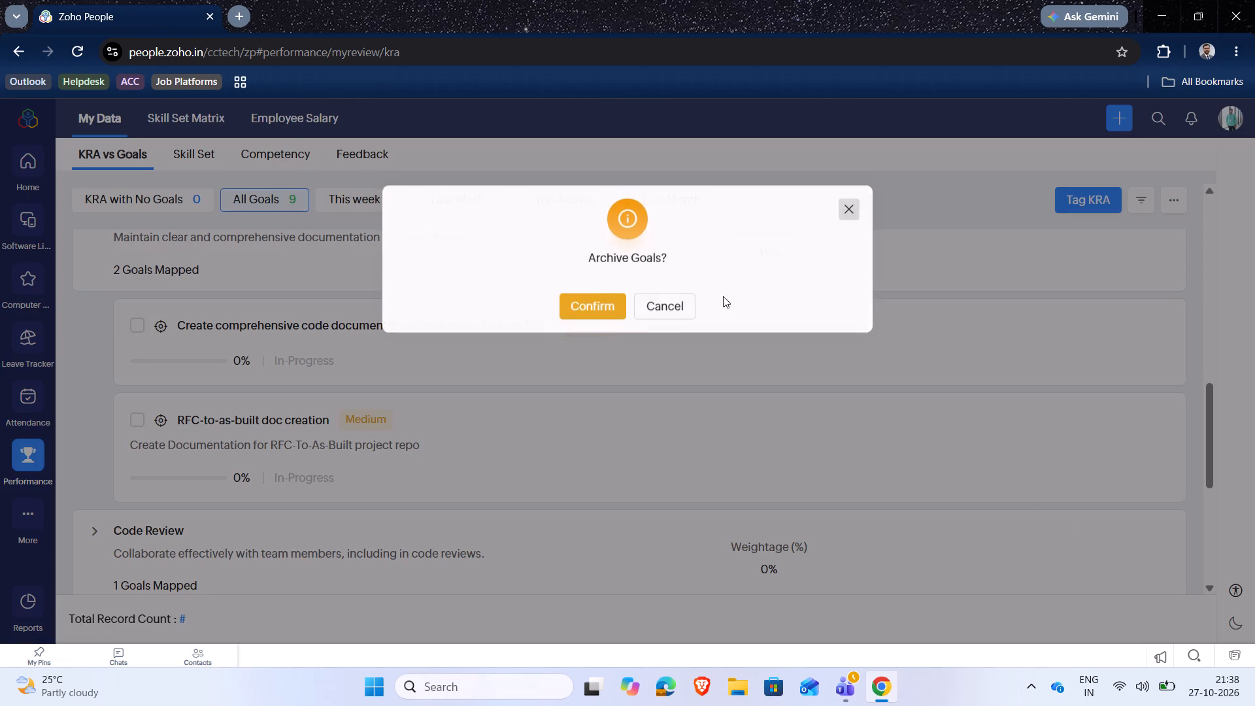
{"action": "left_click", "coordinate": [588, 308]}
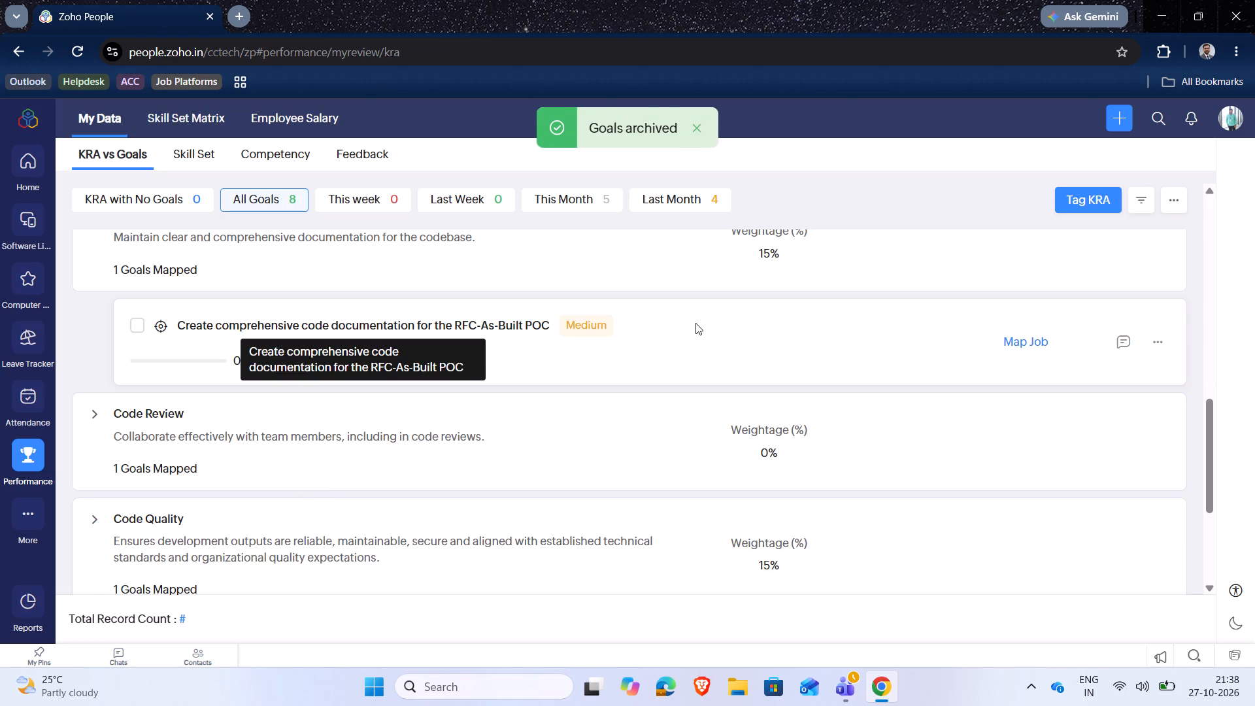
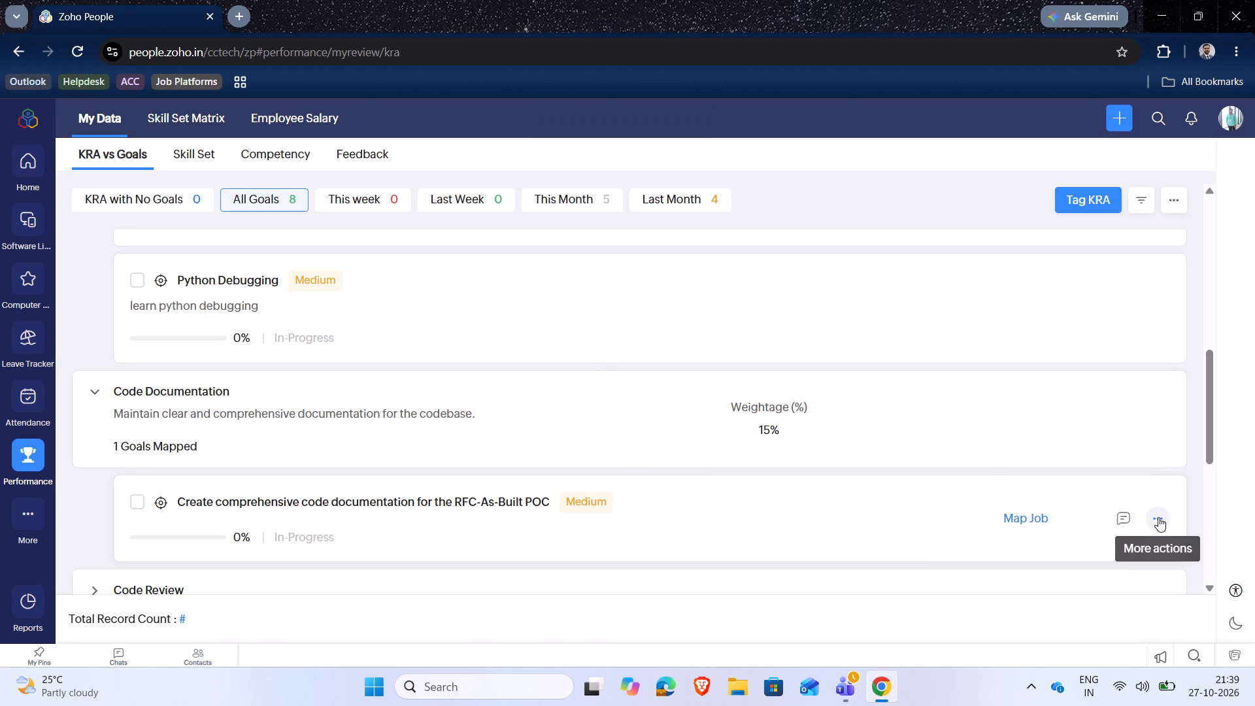
Open the "Create comprehensive code documentation for the RFC-As-Built POC" goal for editing, review its details and submit it without changes.
{"action": "left_click", "coordinate": [1093, 465]}
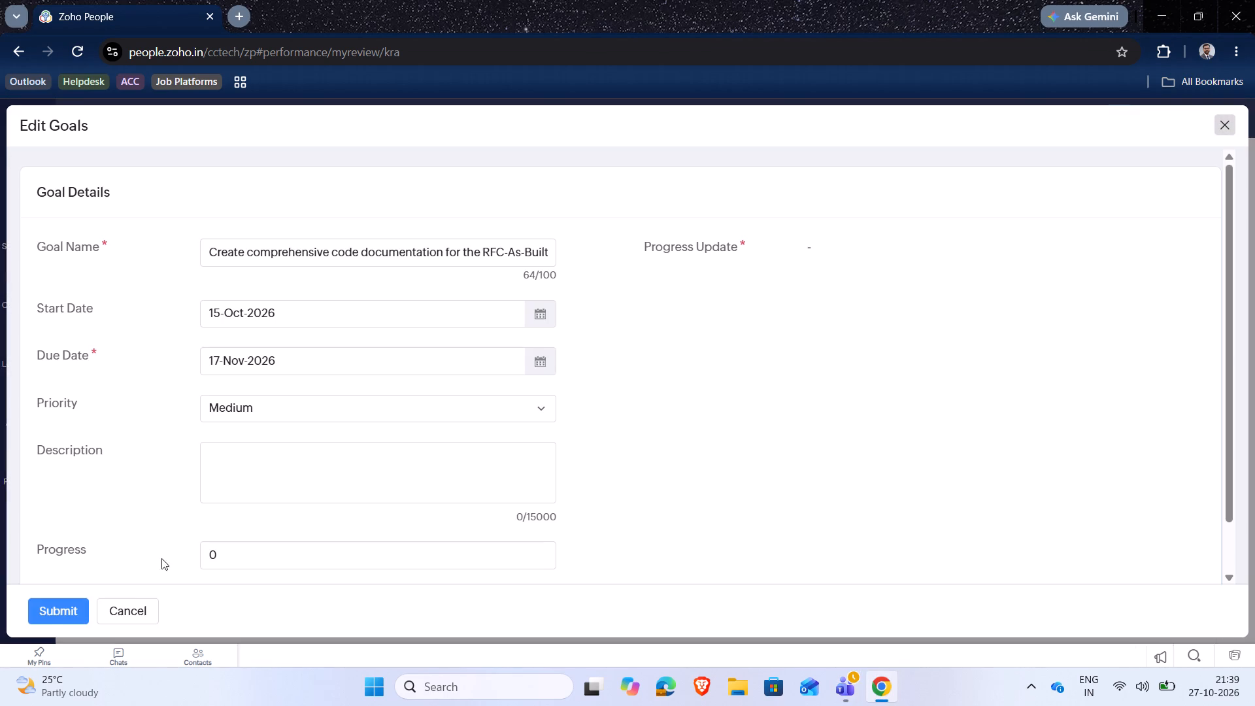
{"action": "left_click", "coordinate": [53, 616]}
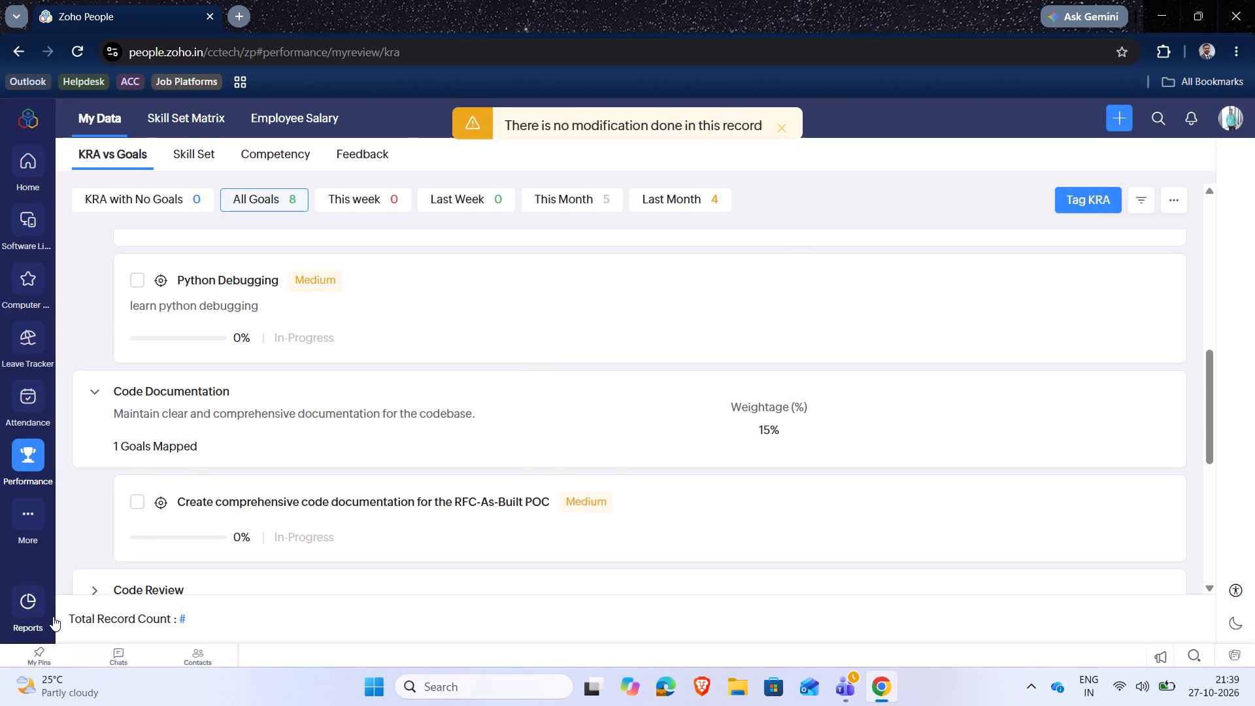
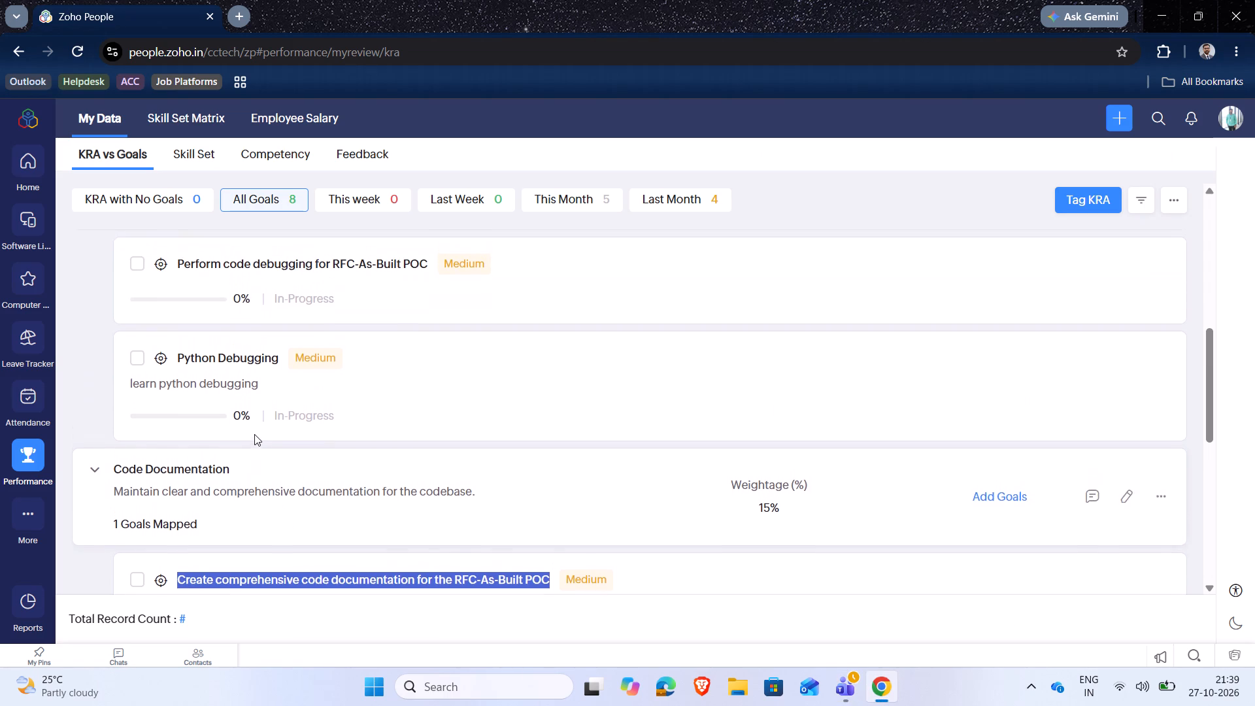
Collapse the mapped goals of the Debugging Skills, Code Documentation and Tech Adaptation KRAs.
{"action": "scroll", "coordinate": [254, 434], "scroll_direction": "up", "scroll_amount": 3}
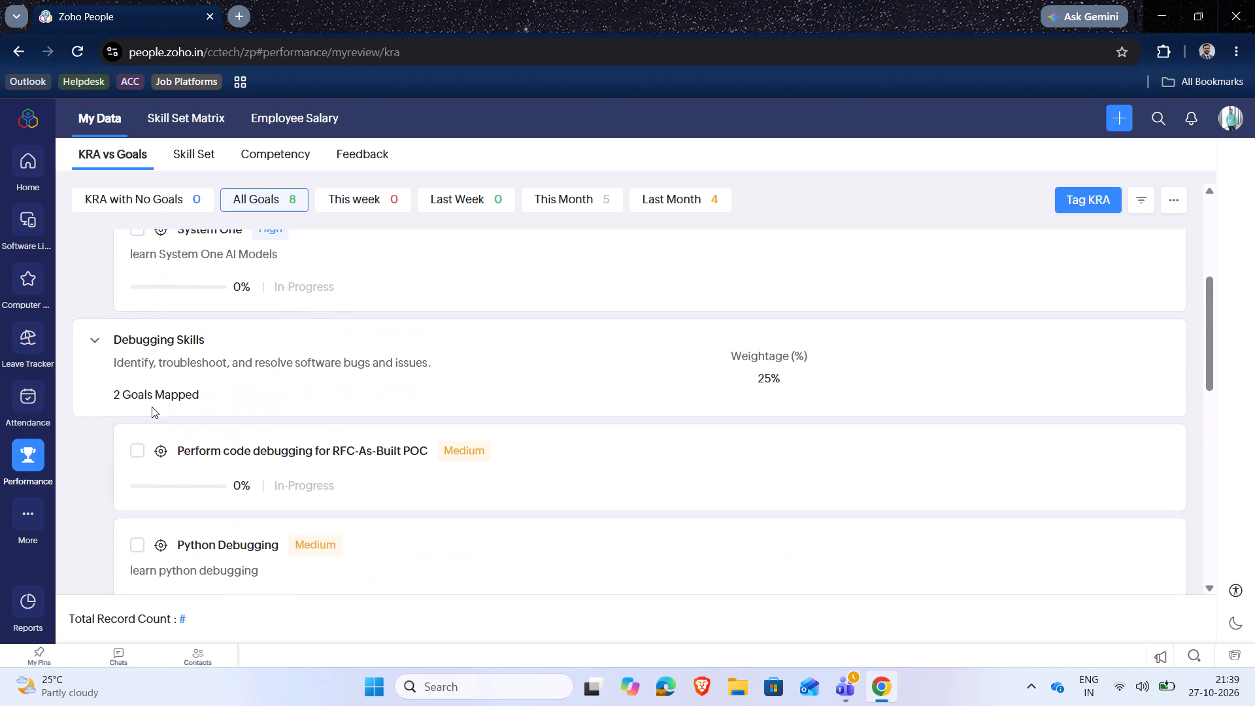
{"action": "left_click", "coordinate": [92, 339]}
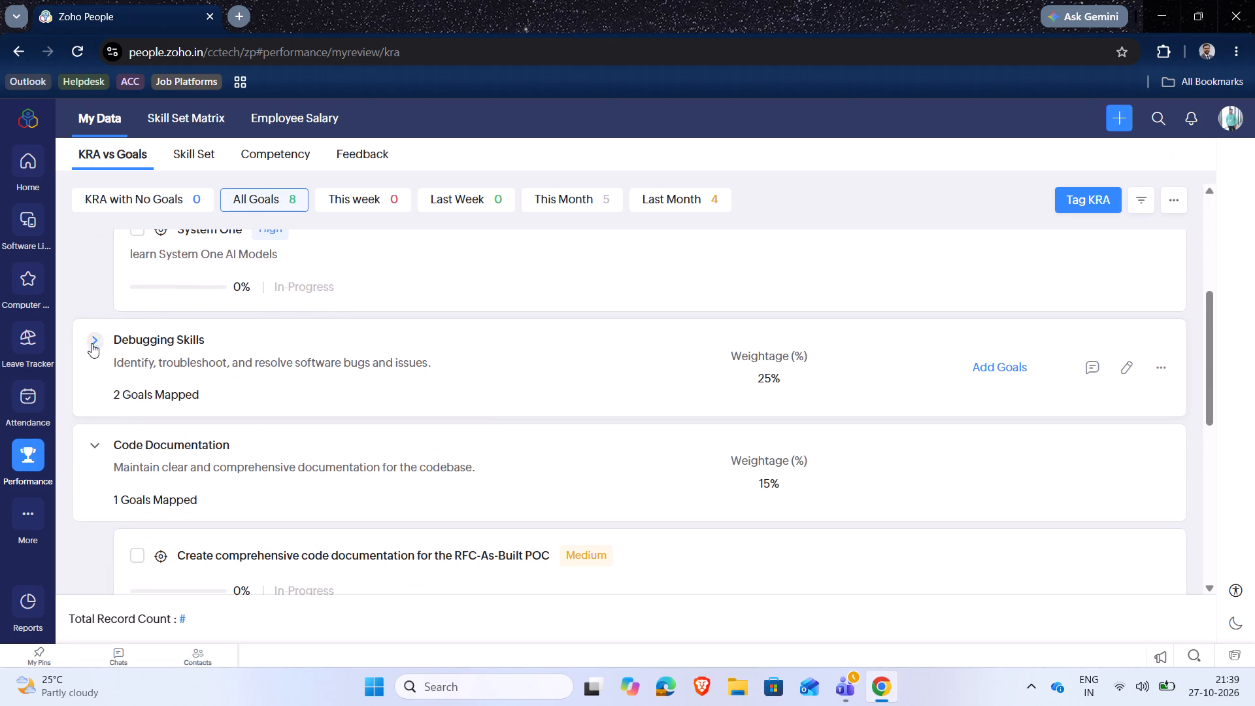
{"action": "left_click", "coordinate": [97, 447]}
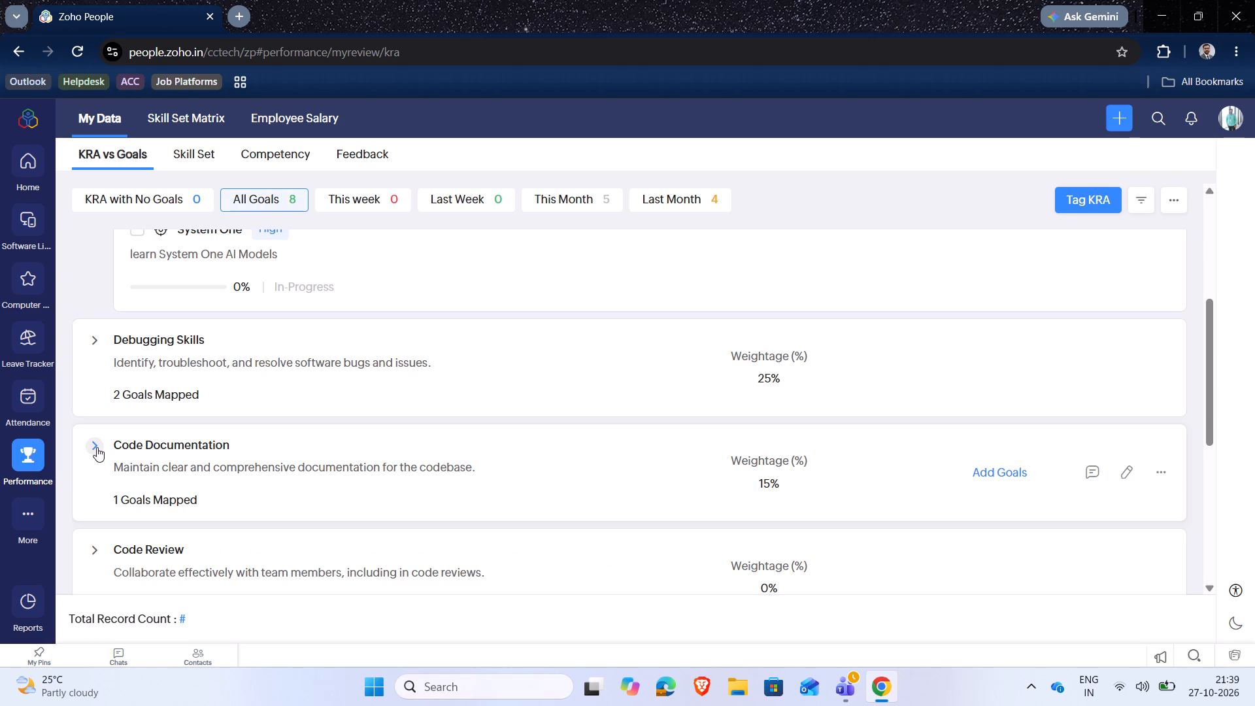
{"action": "scroll", "coordinate": [97, 447], "scroll_direction": "up", "scroll_amount": 1}
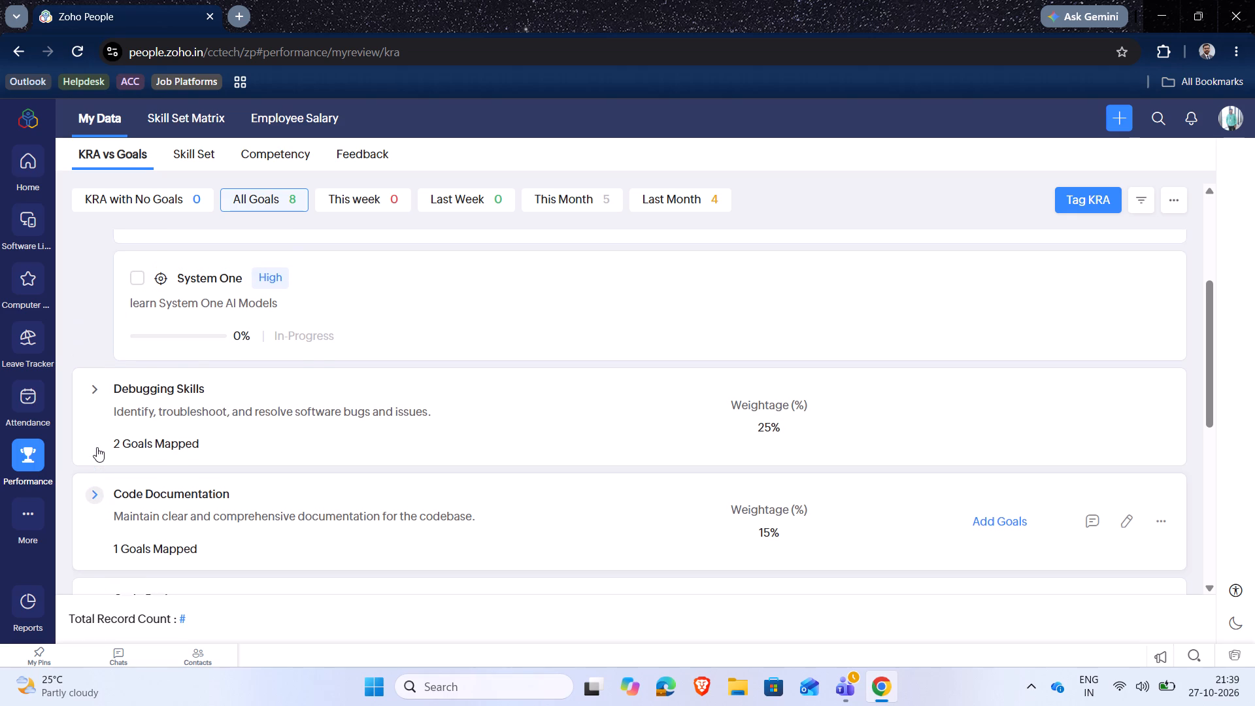
{"action": "scroll", "coordinate": [97, 447], "scroll_direction": "up", "scroll_amount": 2}
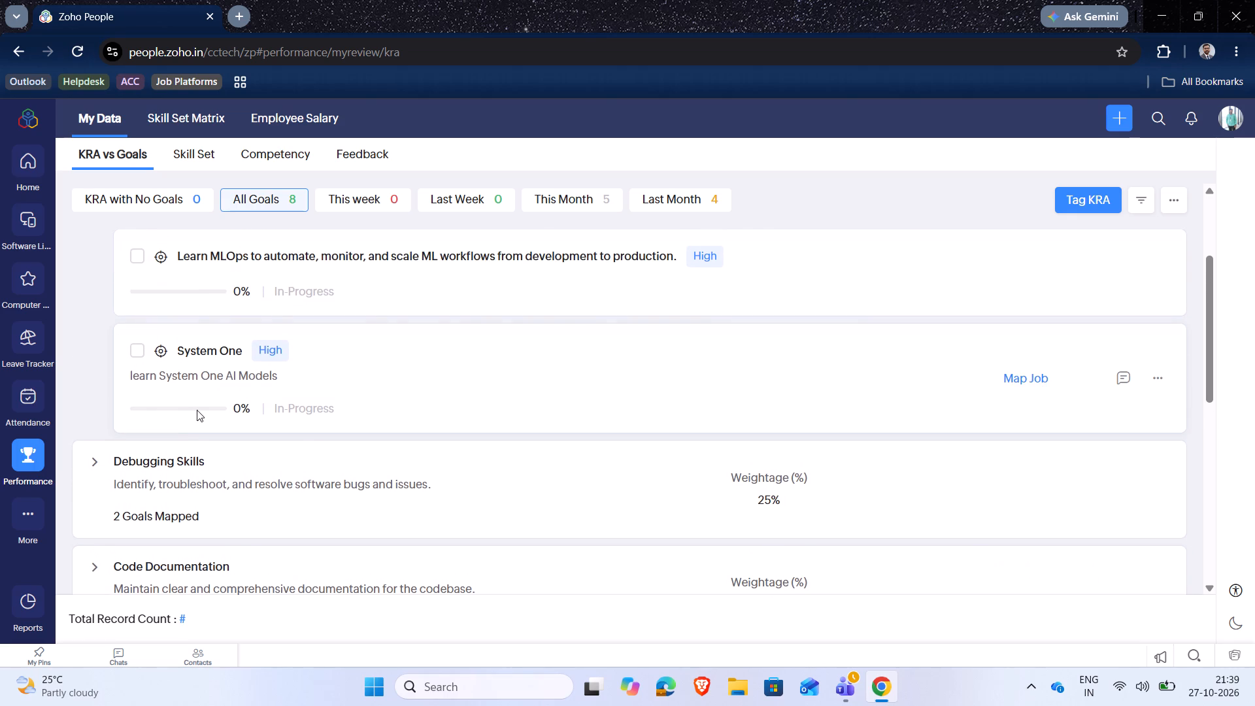
{"action": "scroll", "coordinate": [197, 410], "scroll_direction": "up", "scroll_amount": 1}
{"action": "left_click", "coordinate": [94, 267]}
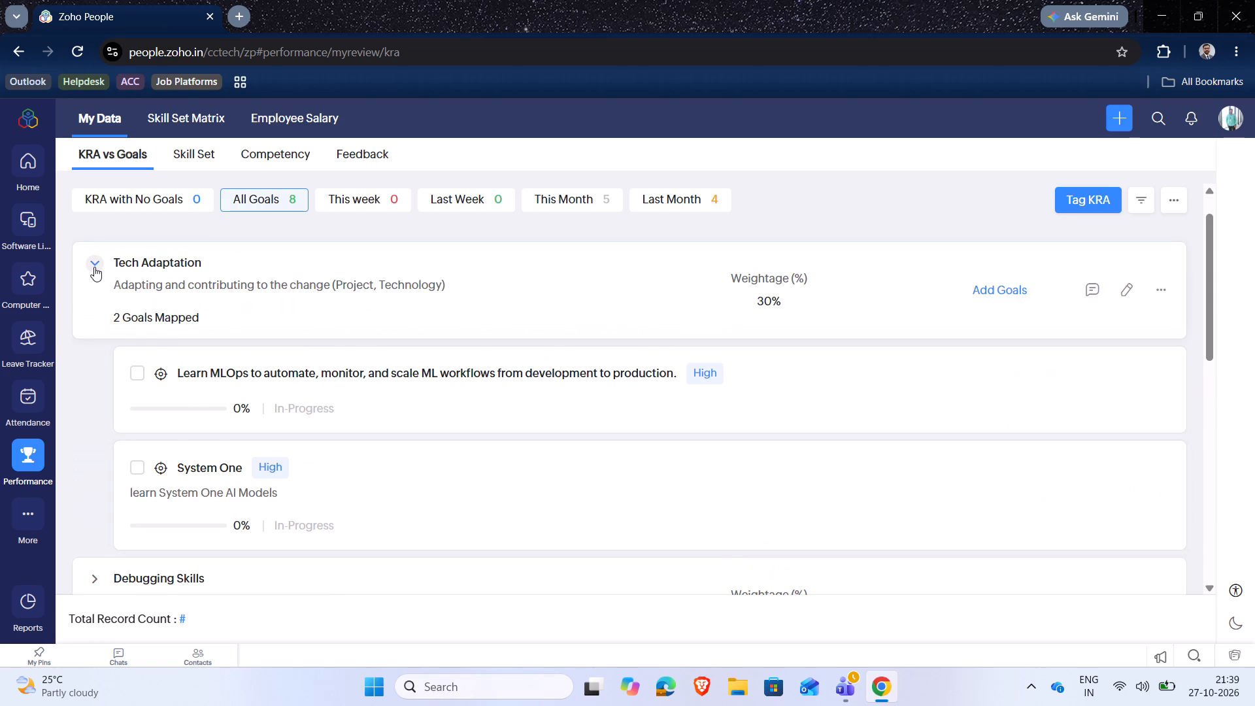
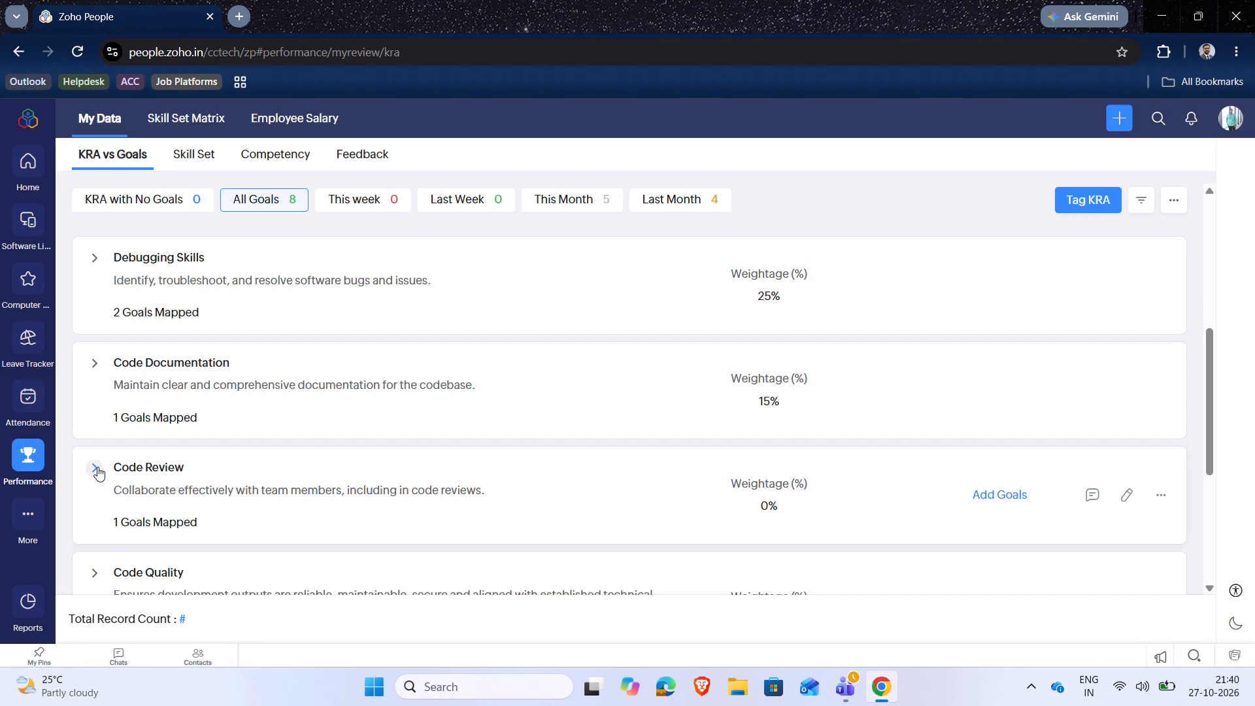
Examine the goals mapped to the Code Review and Code Quality KRAs, leaving both KRAs collapsed.
{"action": "scroll", "coordinate": [97, 467], "scroll_direction": "down", "scroll_amount": 1}
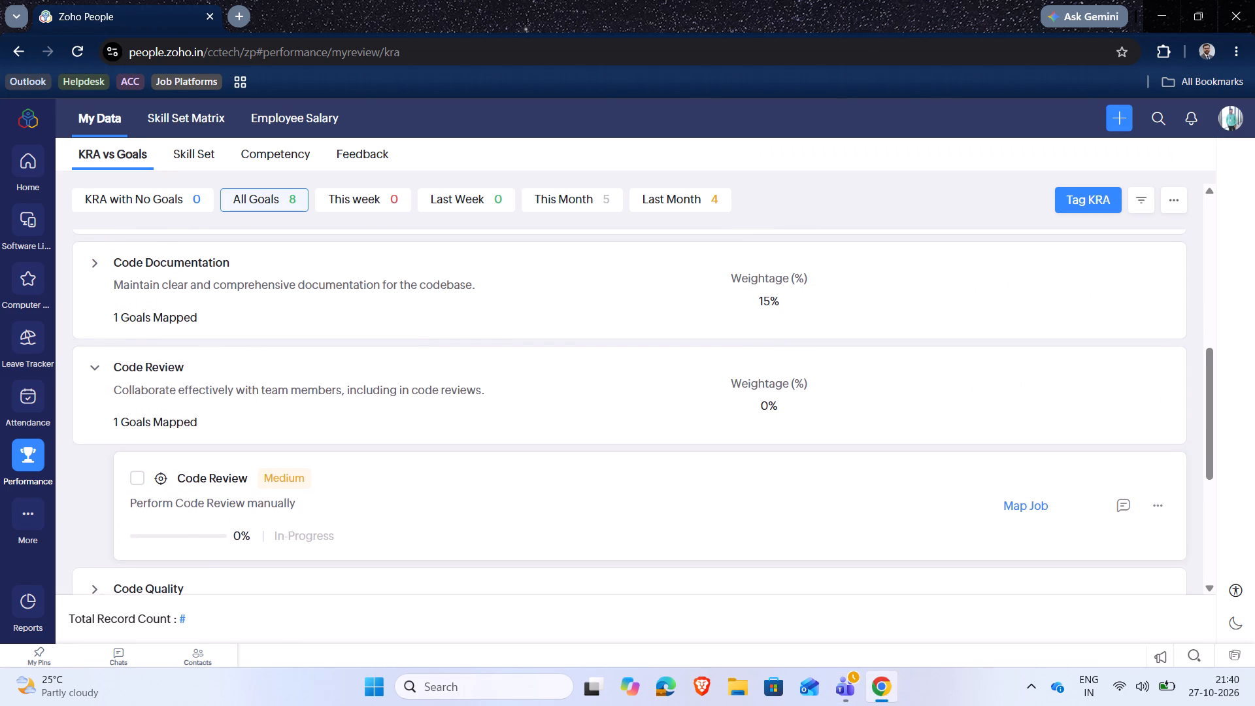
{"action": "scroll", "coordinate": [276, 509], "scroll_direction": "down", "scroll_amount": 1}
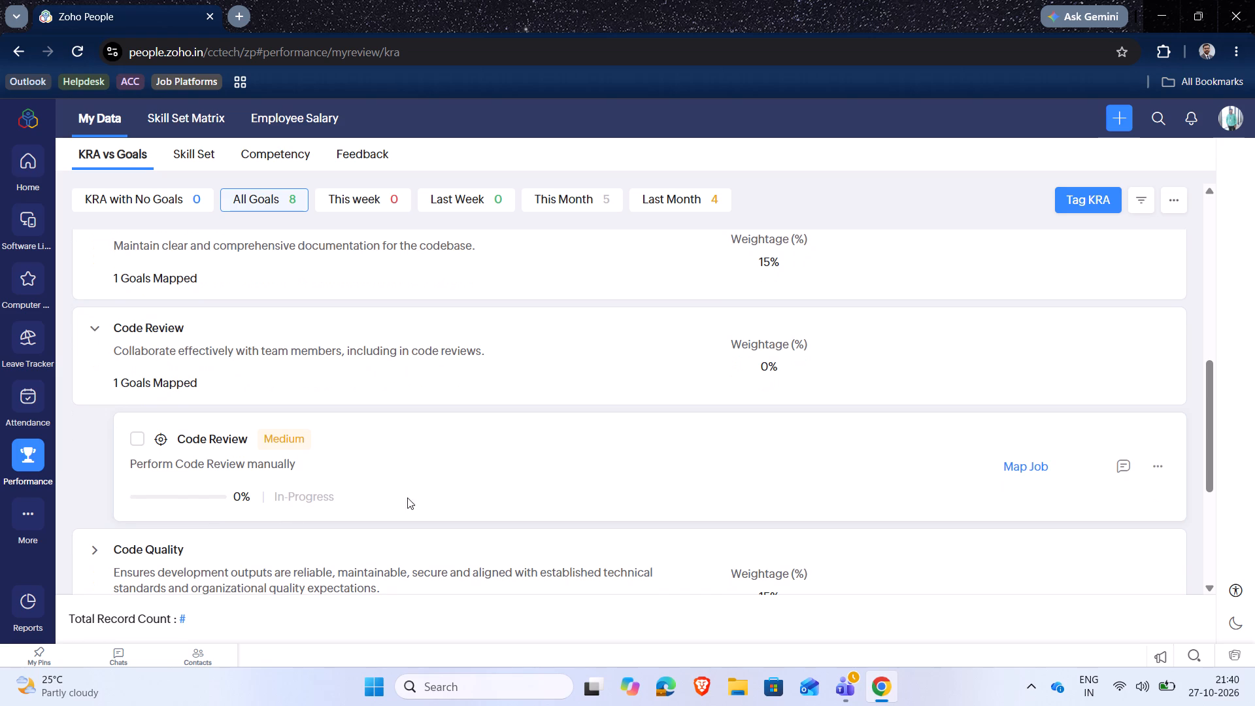
{"action": "left_click", "coordinate": [90, 322]}
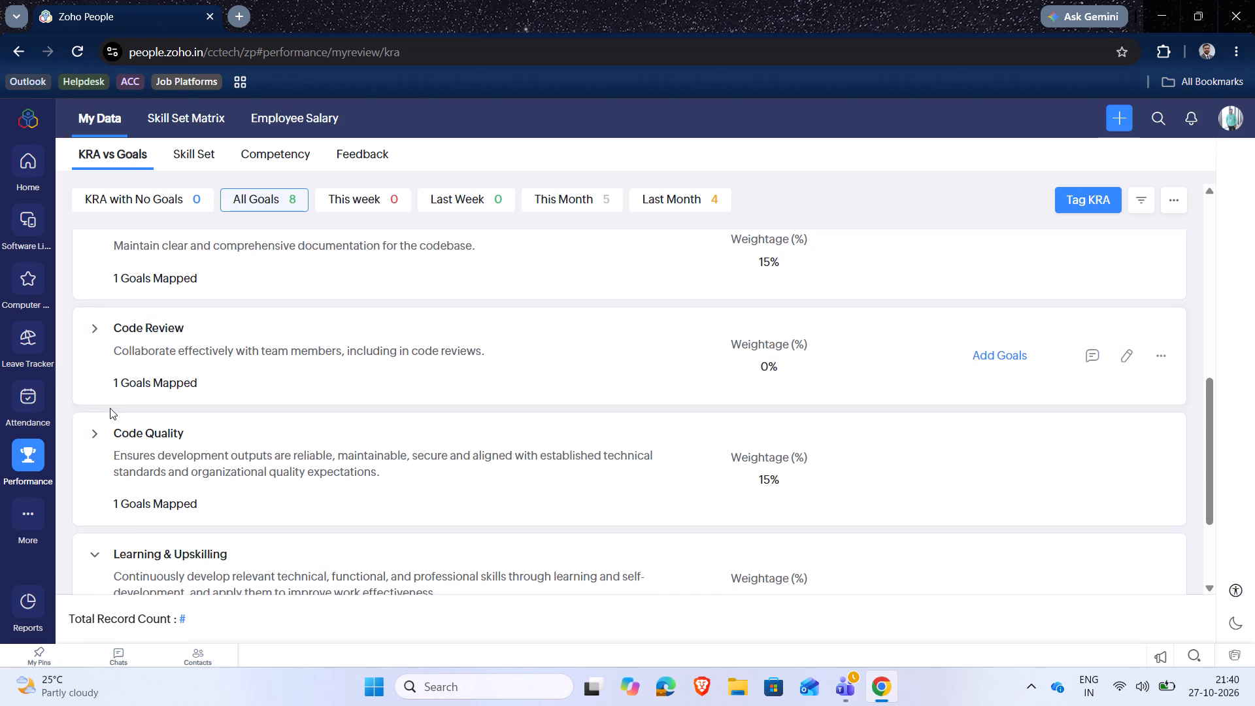
{"action": "scroll", "coordinate": [103, 446], "scroll_direction": "down", "scroll_amount": 1}
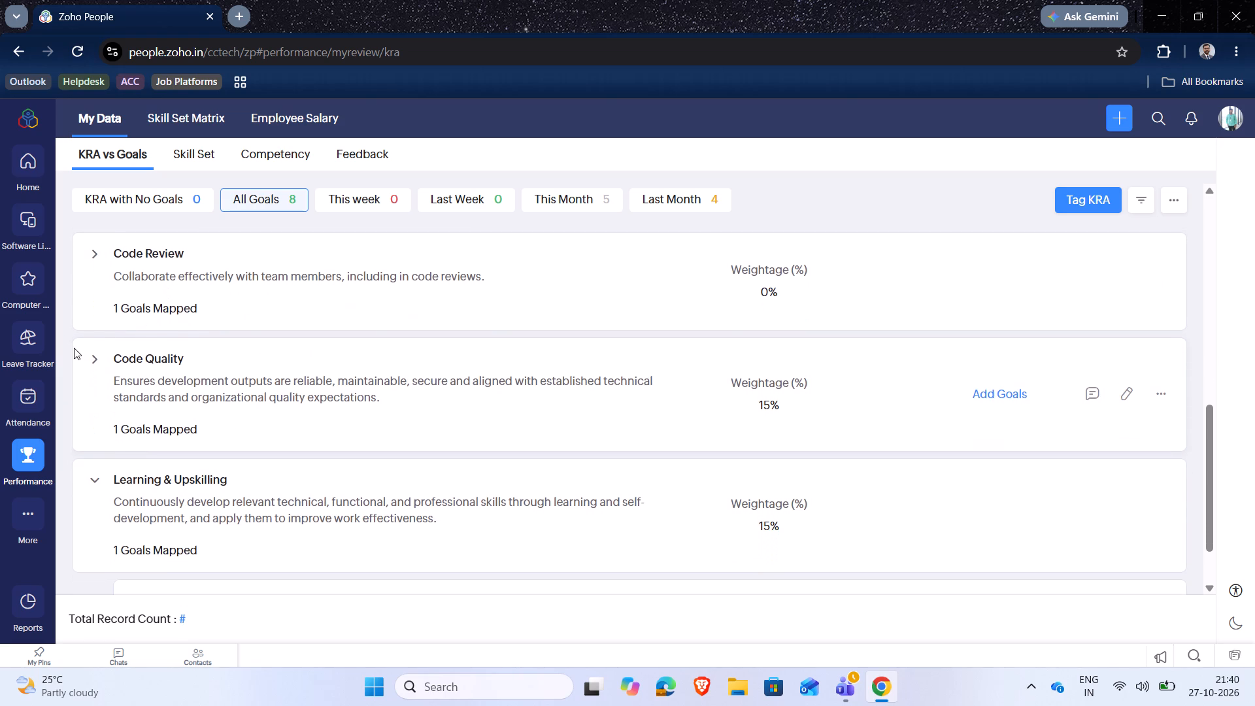
{"action": "left_click", "coordinate": [95, 354]}
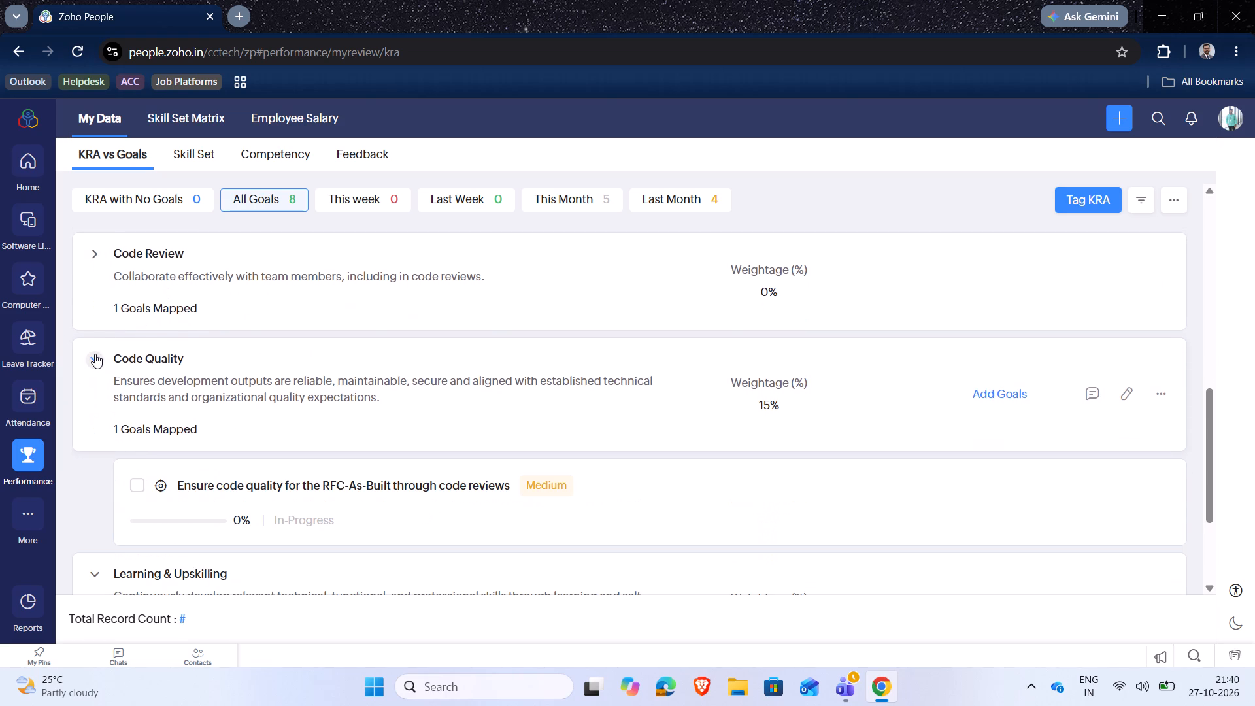
{"action": "left_click", "coordinate": [95, 354]}
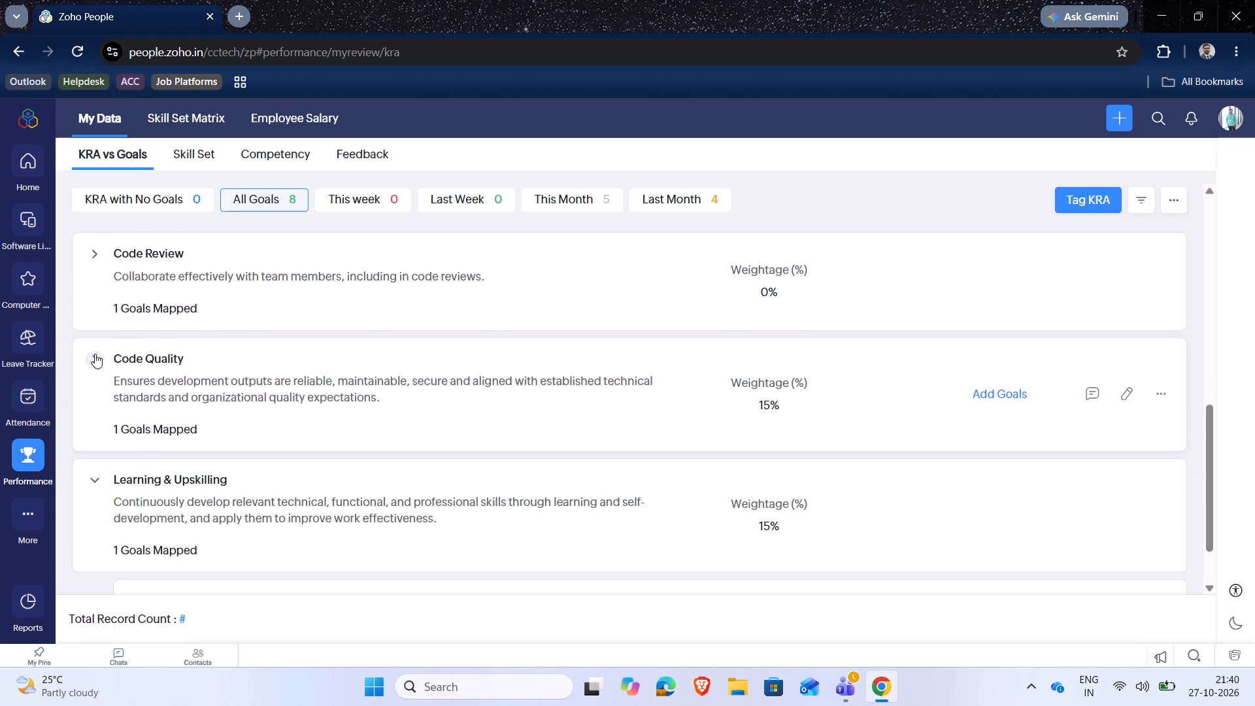
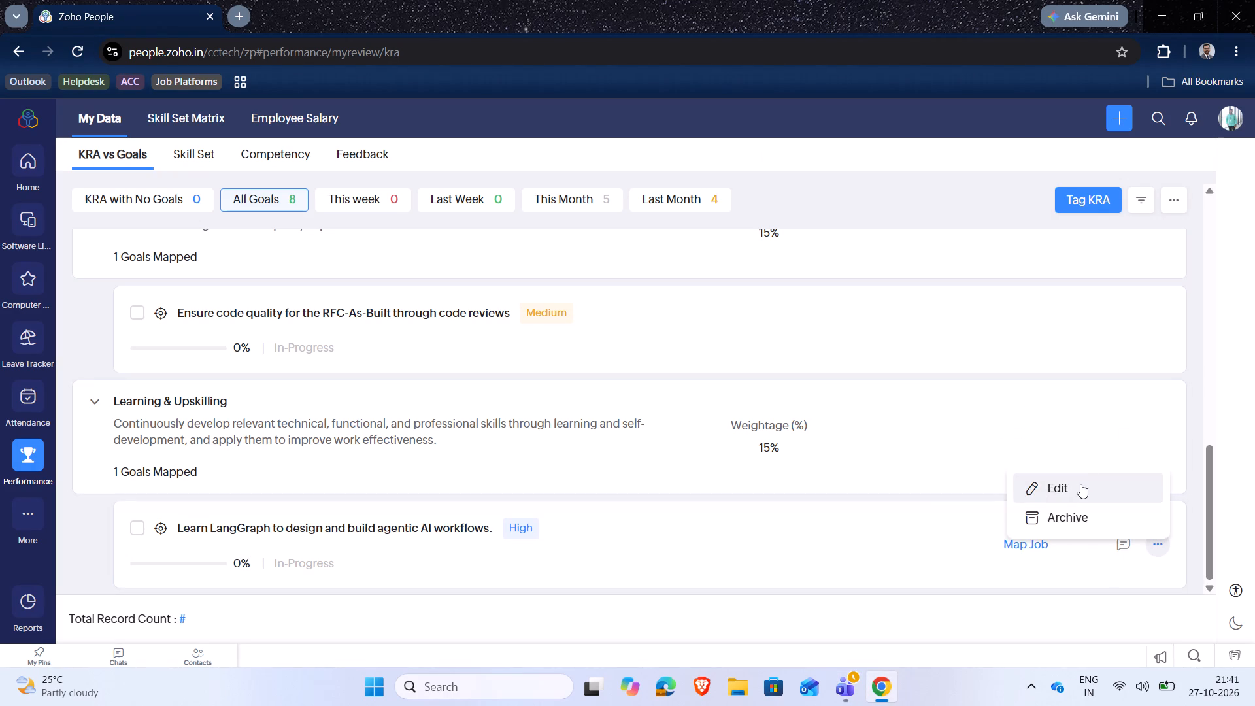
Open the LangGraph learning goal under the Learning & Upskilling KRA for editing.
{"action": "left_click", "coordinate": [1079, 484]}
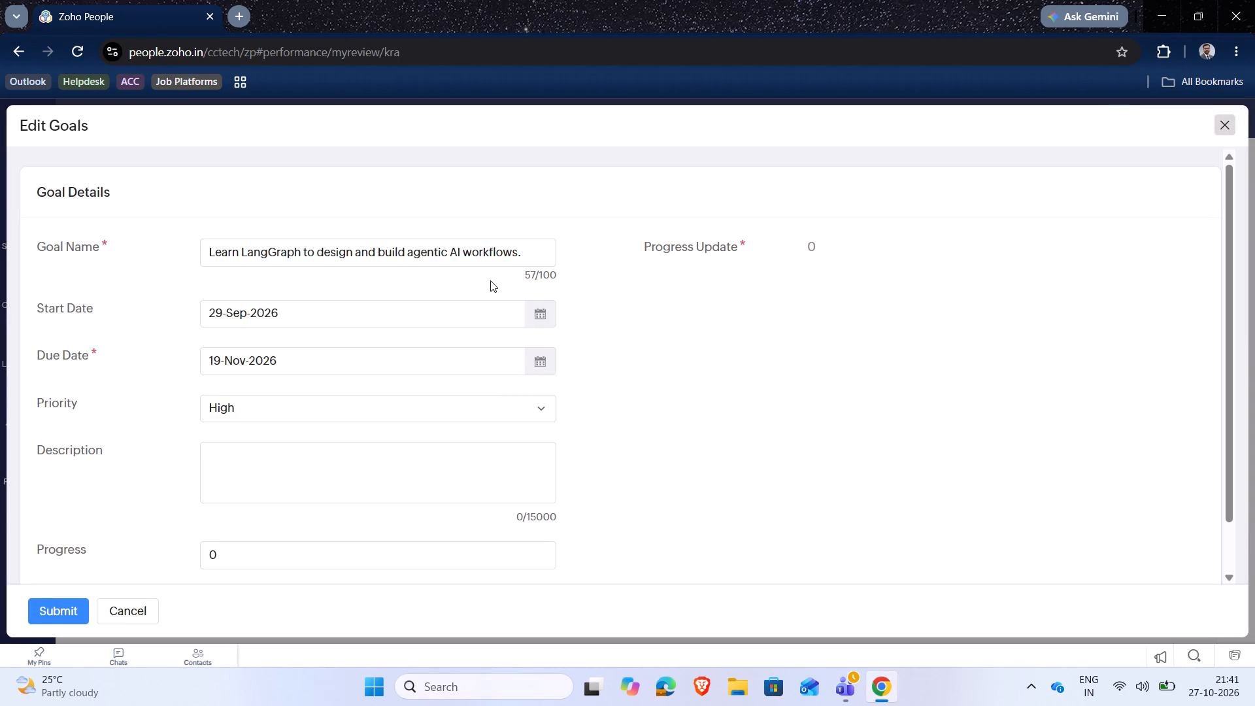
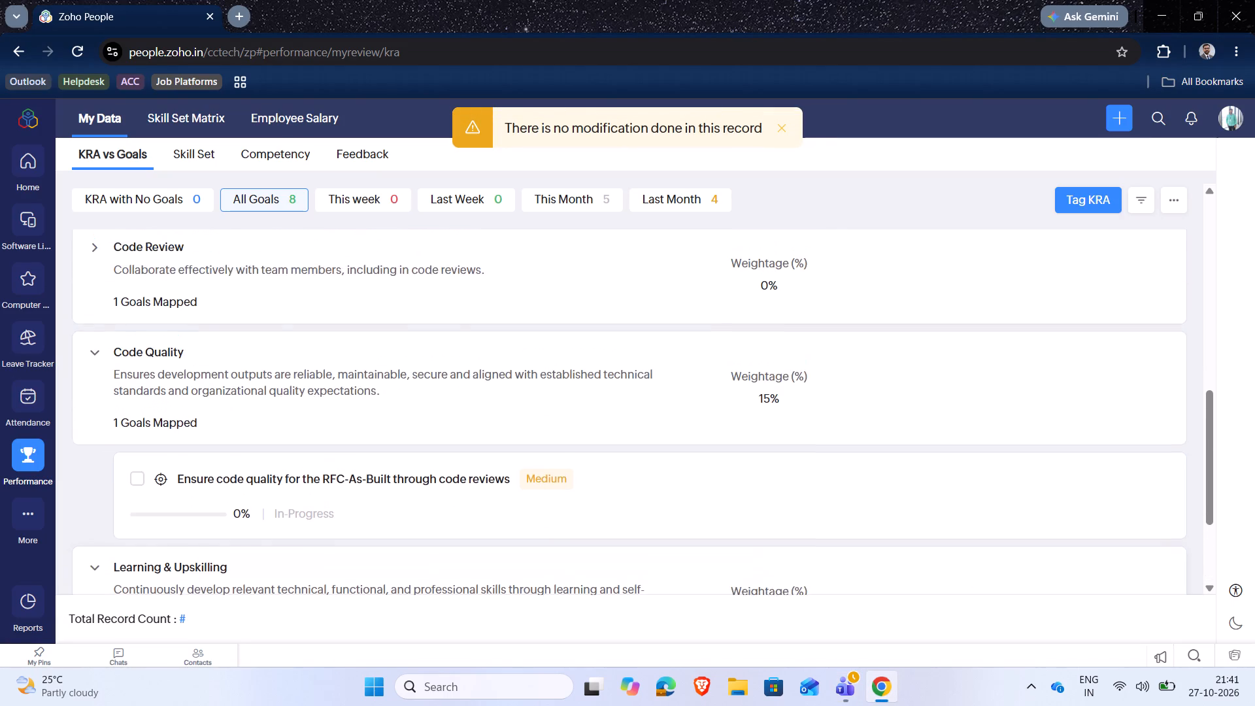
Archive the Python Debugging goal mapped under the Debugging Skills KRA.
{"action": "scroll", "coordinate": [300, 439], "scroll_direction": "up", "scroll_amount": 3}
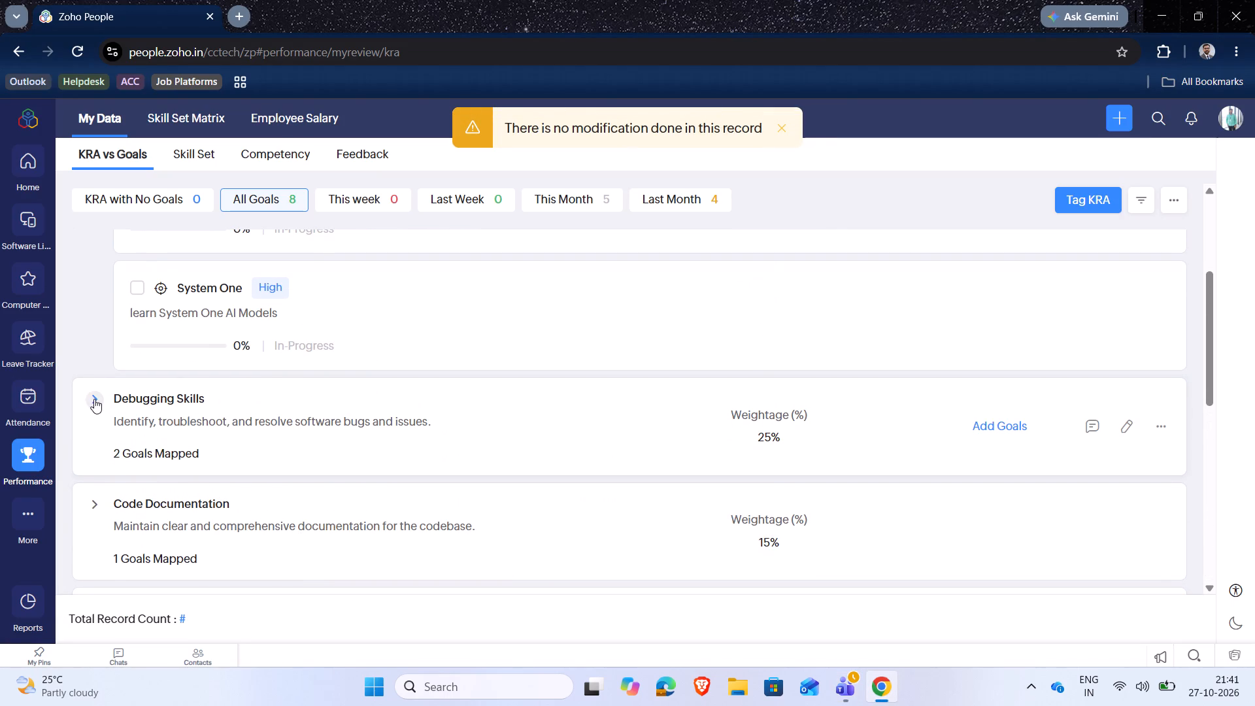
{"action": "left_click", "coordinate": [94, 399]}
{"action": "scroll", "coordinate": [627, 530], "scroll_direction": "down", "scroll_amount": 1}
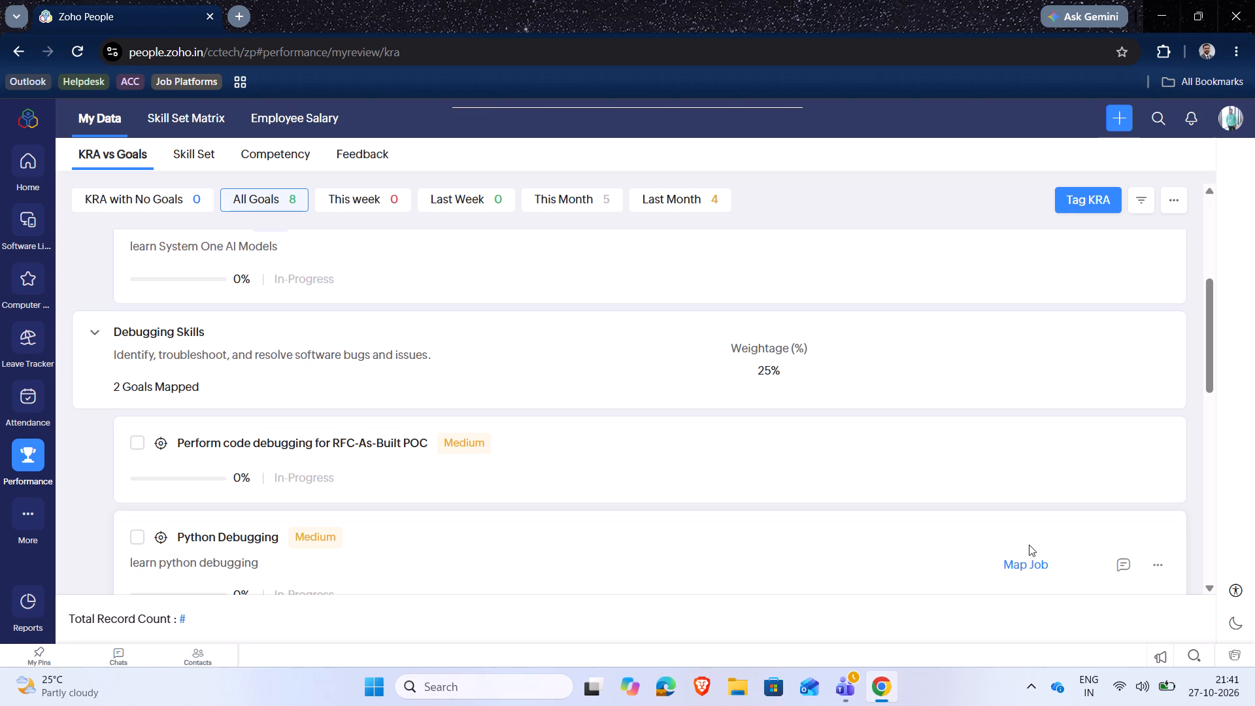
{"action": "scroll", "coordinate": [1078, 531], "scroll_direction": "down", "scroll_amount": 1}
{"action": "left_click", "coordinate": [1164, 524]}
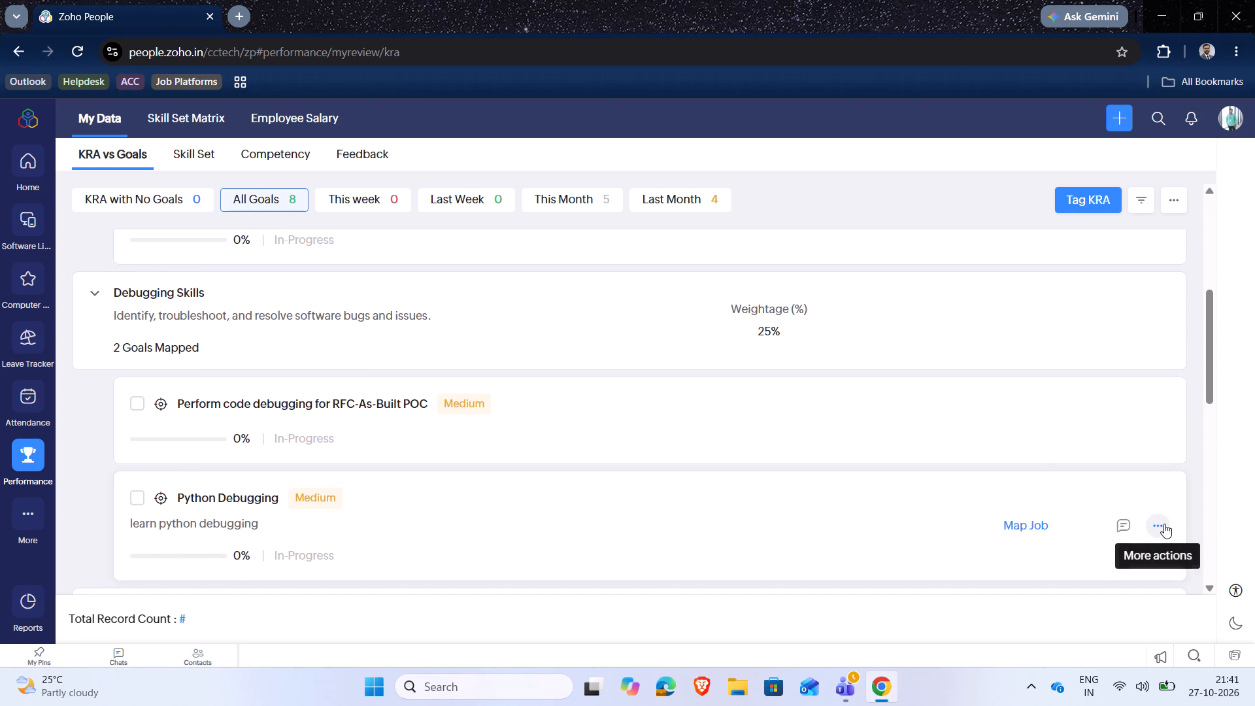
{"action": "left_click", "coordinate": [1082, 493]}
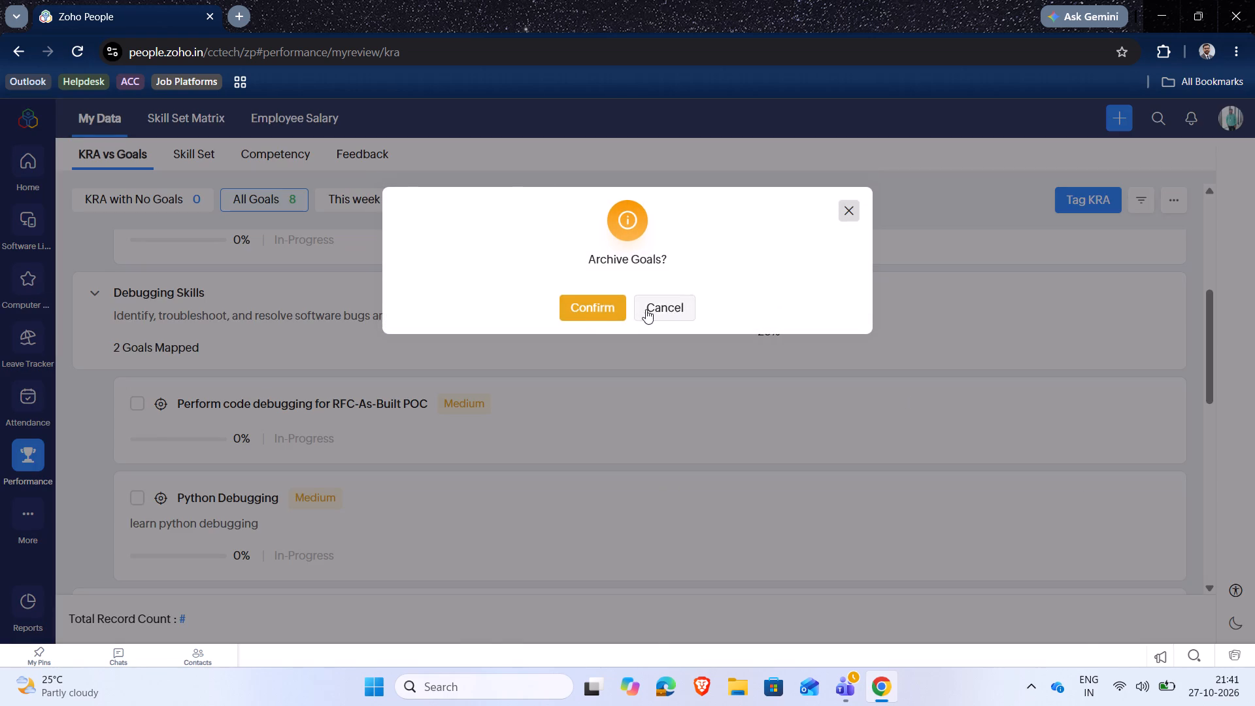
{"action": "left_click", "coordinate": [599, 304]}
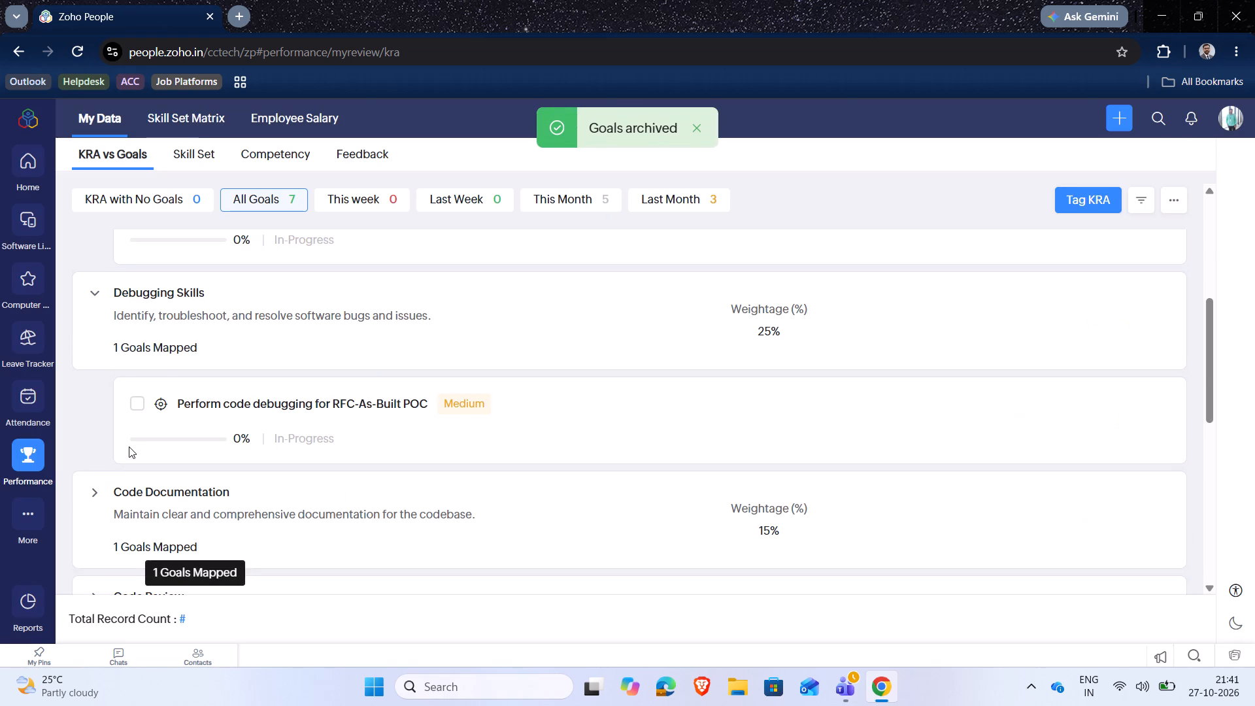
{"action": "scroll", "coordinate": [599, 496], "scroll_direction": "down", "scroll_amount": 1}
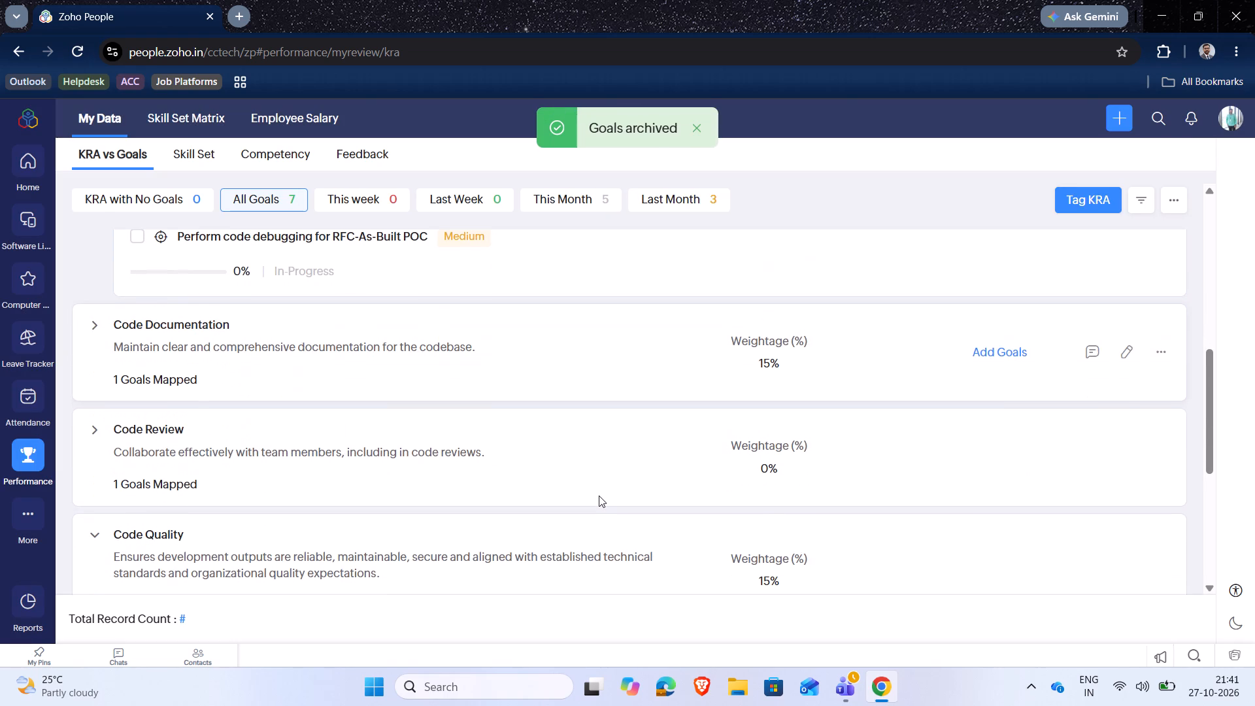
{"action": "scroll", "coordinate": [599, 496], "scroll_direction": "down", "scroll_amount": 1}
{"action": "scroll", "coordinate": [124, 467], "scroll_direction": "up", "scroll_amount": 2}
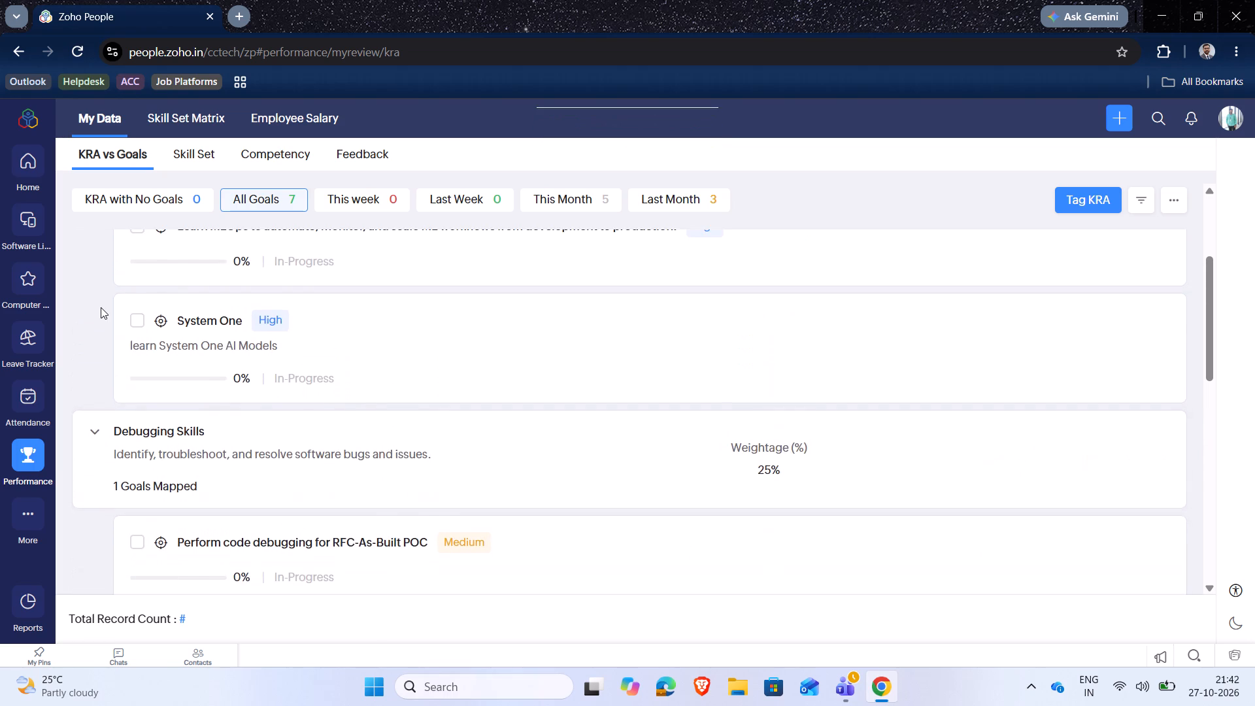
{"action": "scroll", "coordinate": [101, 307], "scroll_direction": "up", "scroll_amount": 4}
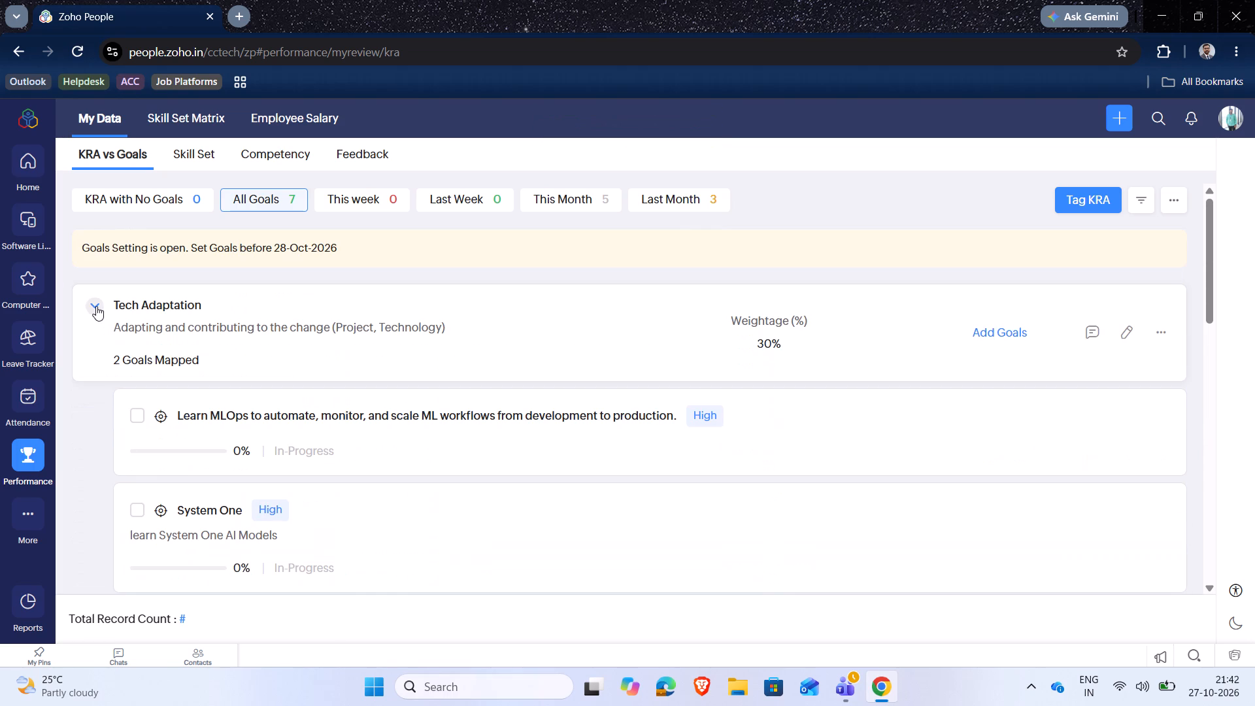
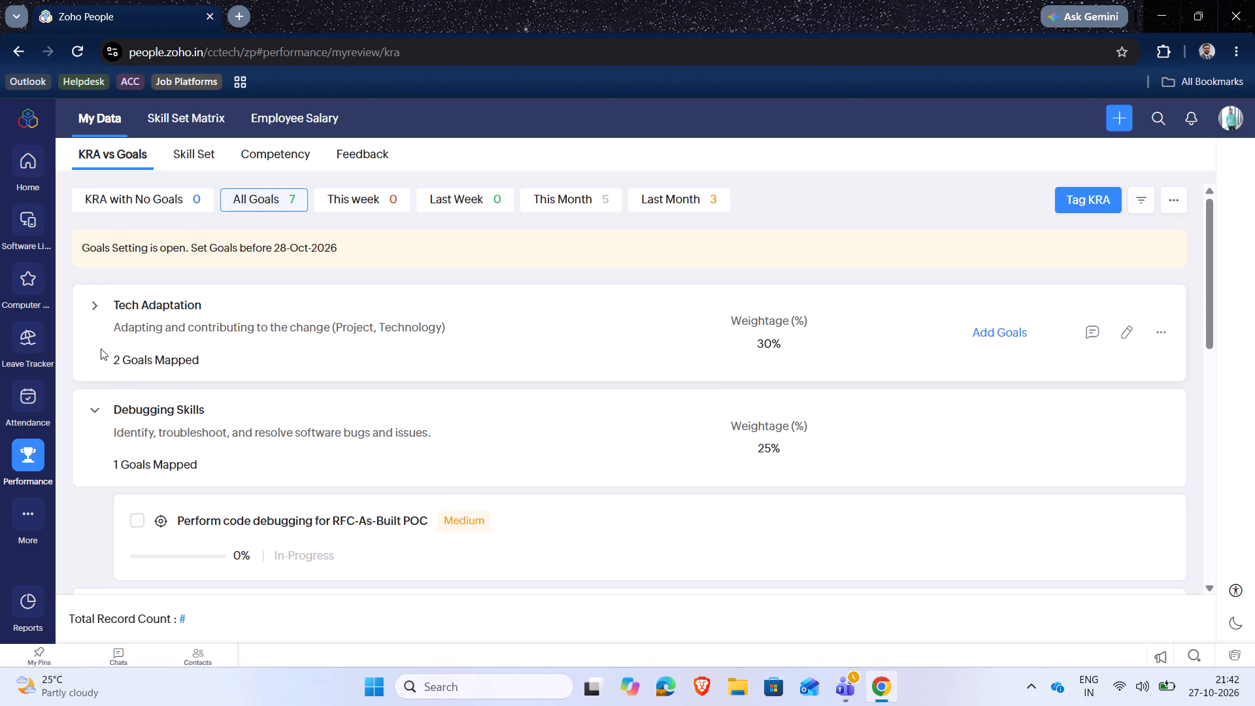
Review the KRA list and collapse the mapped goals under Debugging Skills, Code Quality and Learning & Upskilling.
{"action": "left_click", "coordinate": [93, 412]}
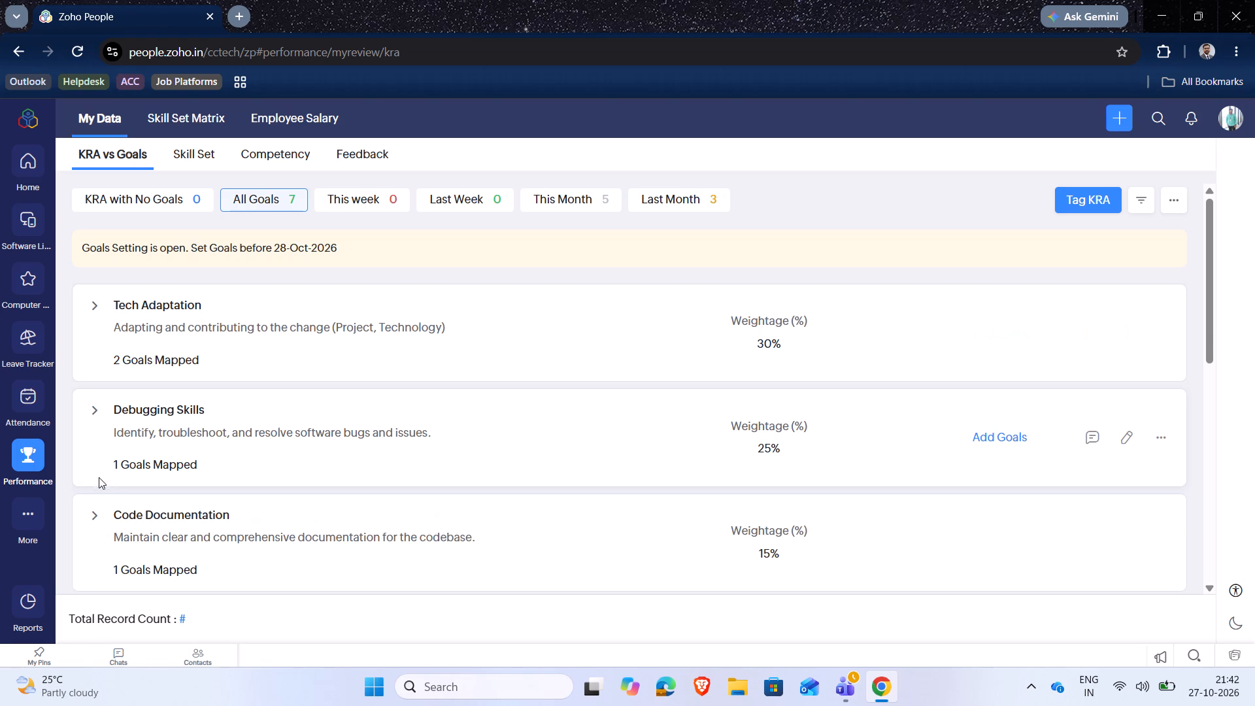
{"action": "scroll", "coordinate": [98, 490], "scroll_direction": "down", "scroll_amount": 2}
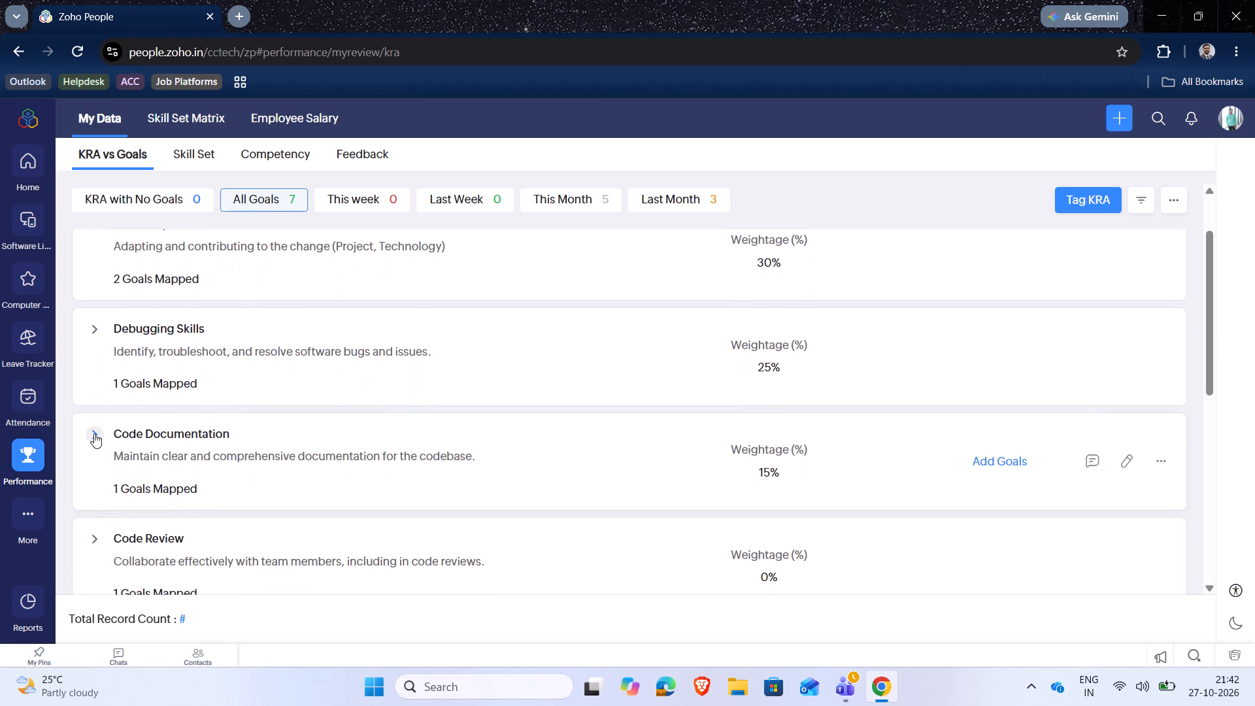
{"action": "left_click", "coordinate": [94, 433]}
{"action": "left_click", "coordinate": [94, 433]}
{"action": "scroll", "coordinate": [94, 433], "scroll_direction": "down", "scroll_amount": 2}
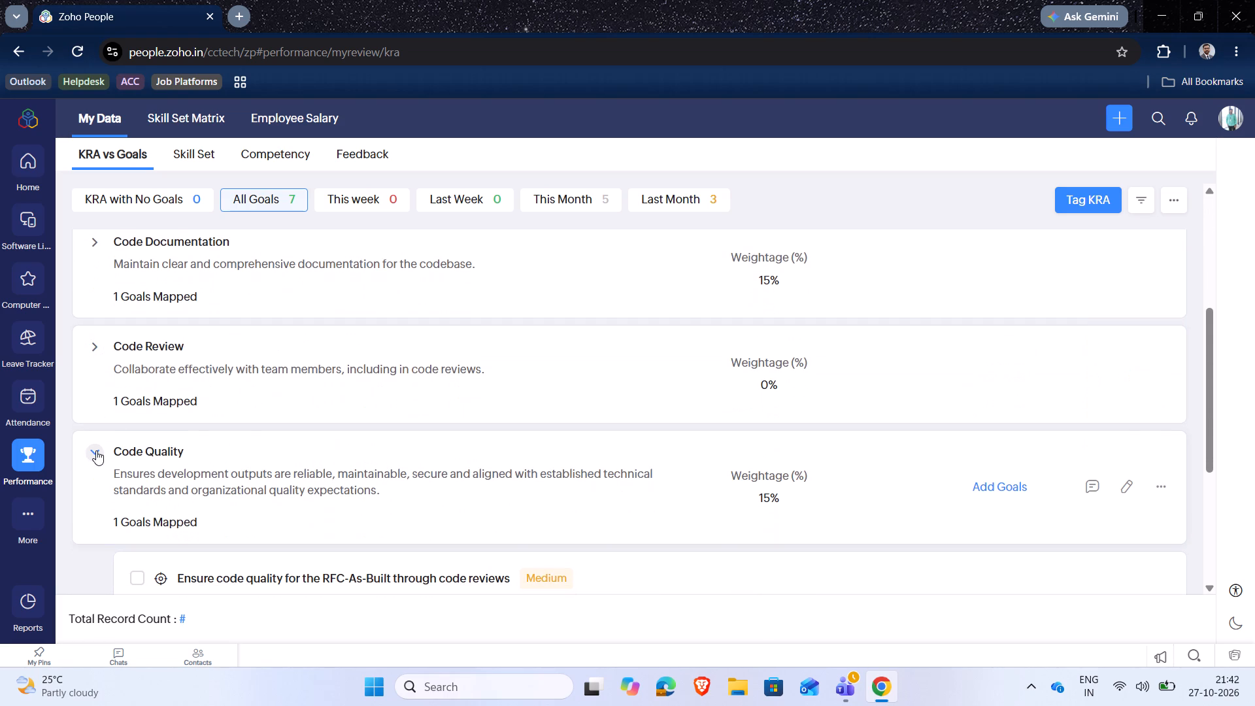
{"action": "scroll", "coordinate": [96, 450], "scroll_direction": "down", "scroll_amount": 2}
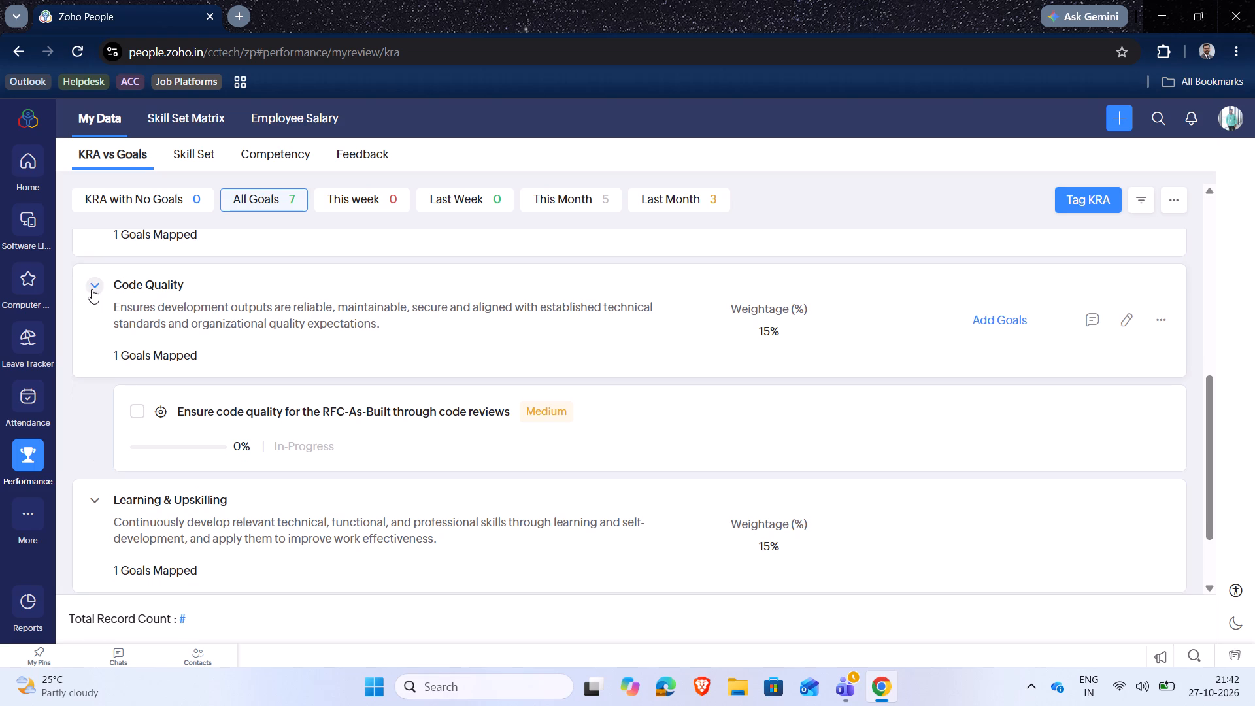
{"action": "left_click", "coordinate": [92, 289]}
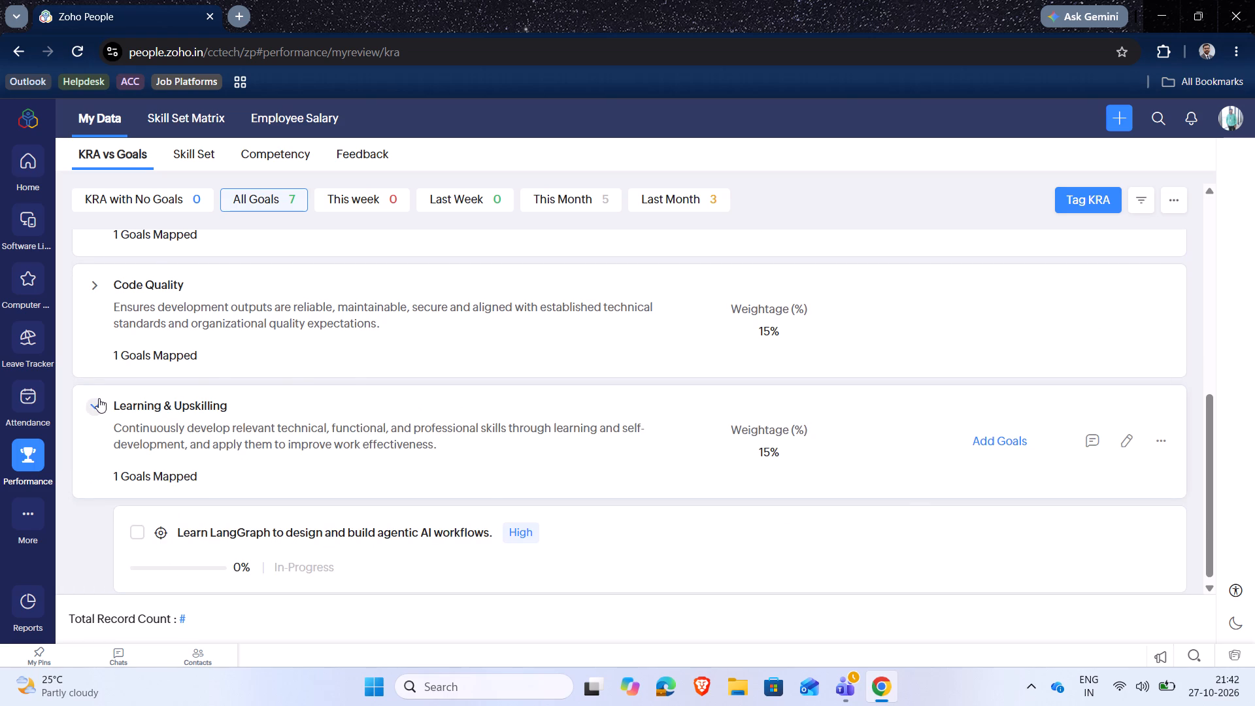
{"action": "left_click", "coordinate": [99, 398]}
{"action": "scroll", "coordinate": [99, 398], "scroll_direction": "down", "scroll_amount": 1}
{"action": "scroll", "coordinate": [99, 398], "scroll_direction": "up", "scroll_amount": 8}
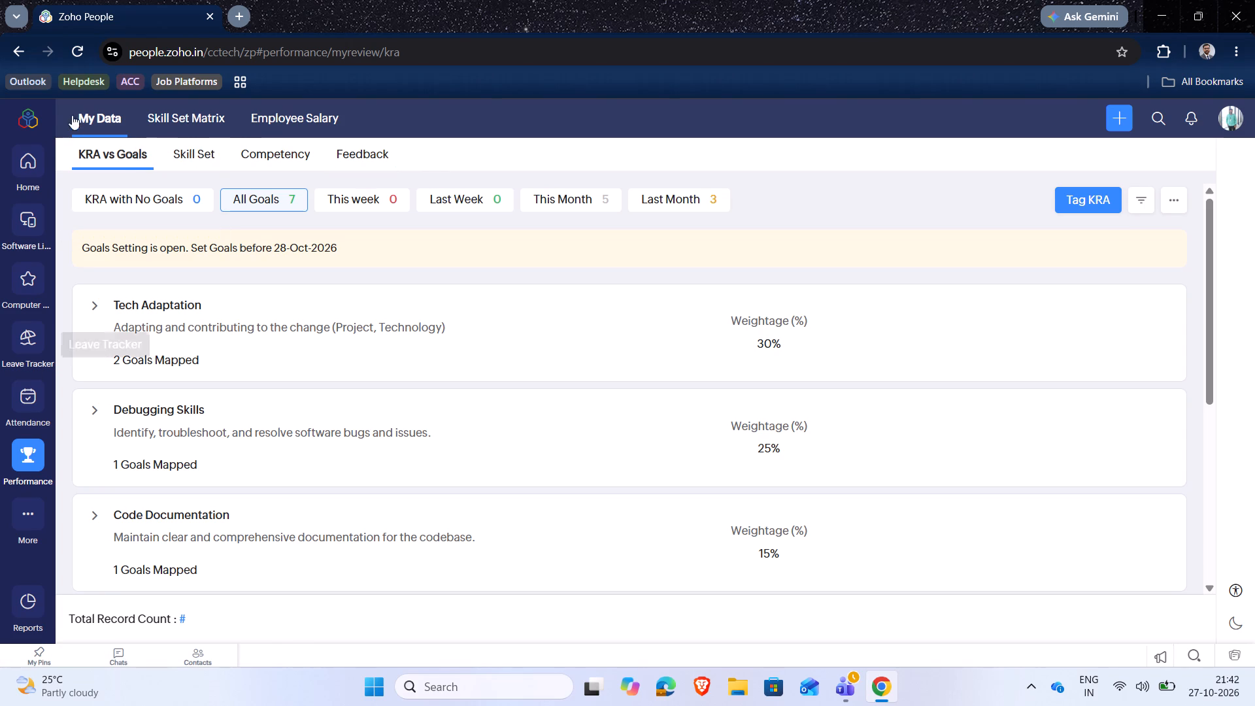
Go to the Home overview and look over the reporting manager and department members cards.
{"action": "left_click", "coordinate": [25, 176]}
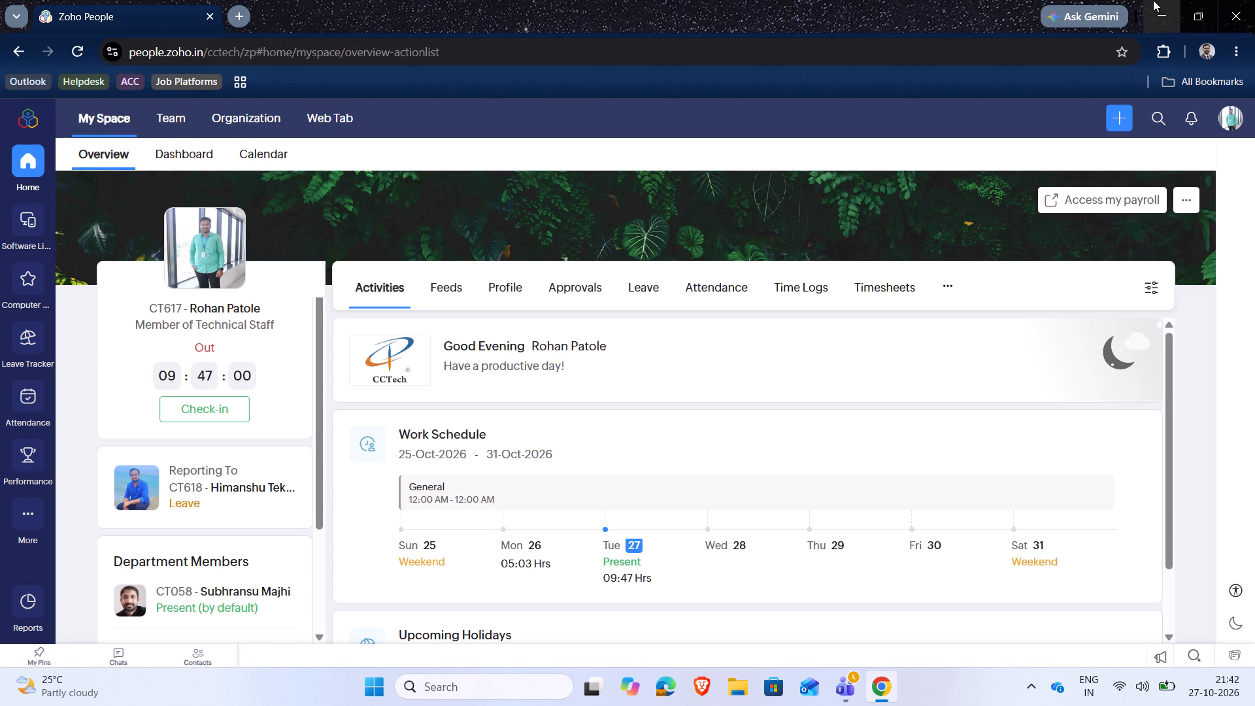
{"action": "scroll", "coordinate": [282, 471], "scroll_direction": "down", "scroll_amount": 1}
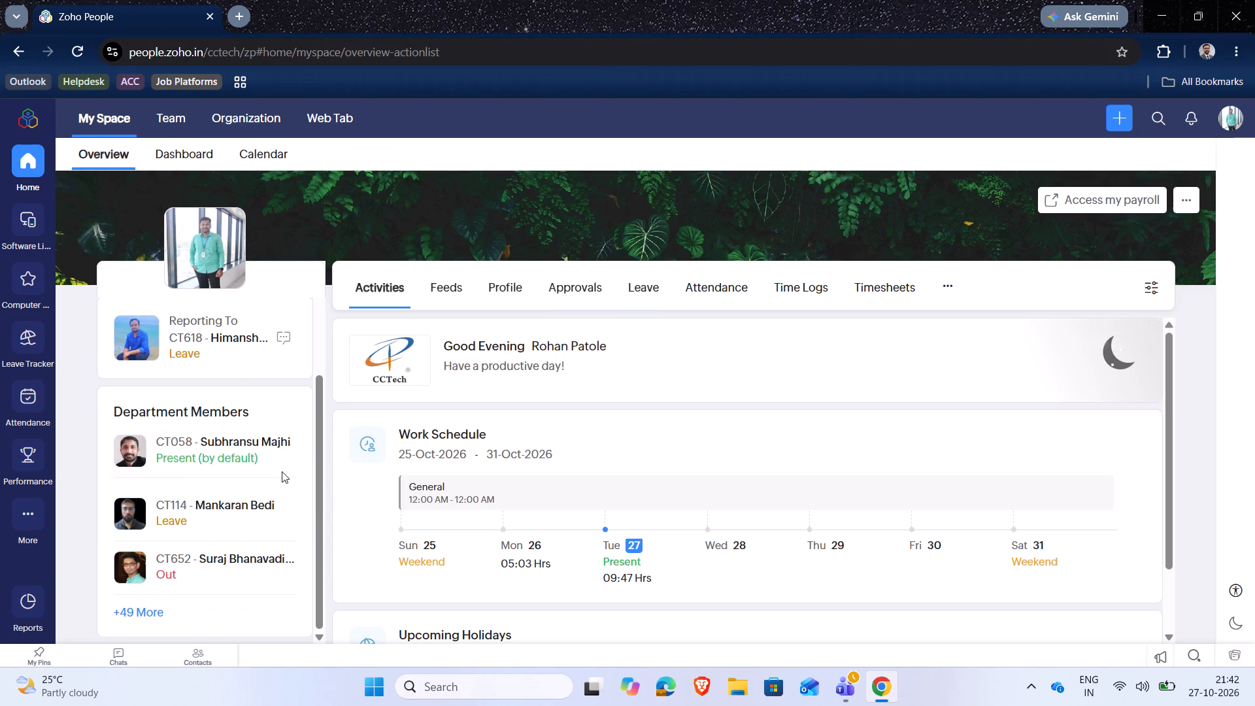
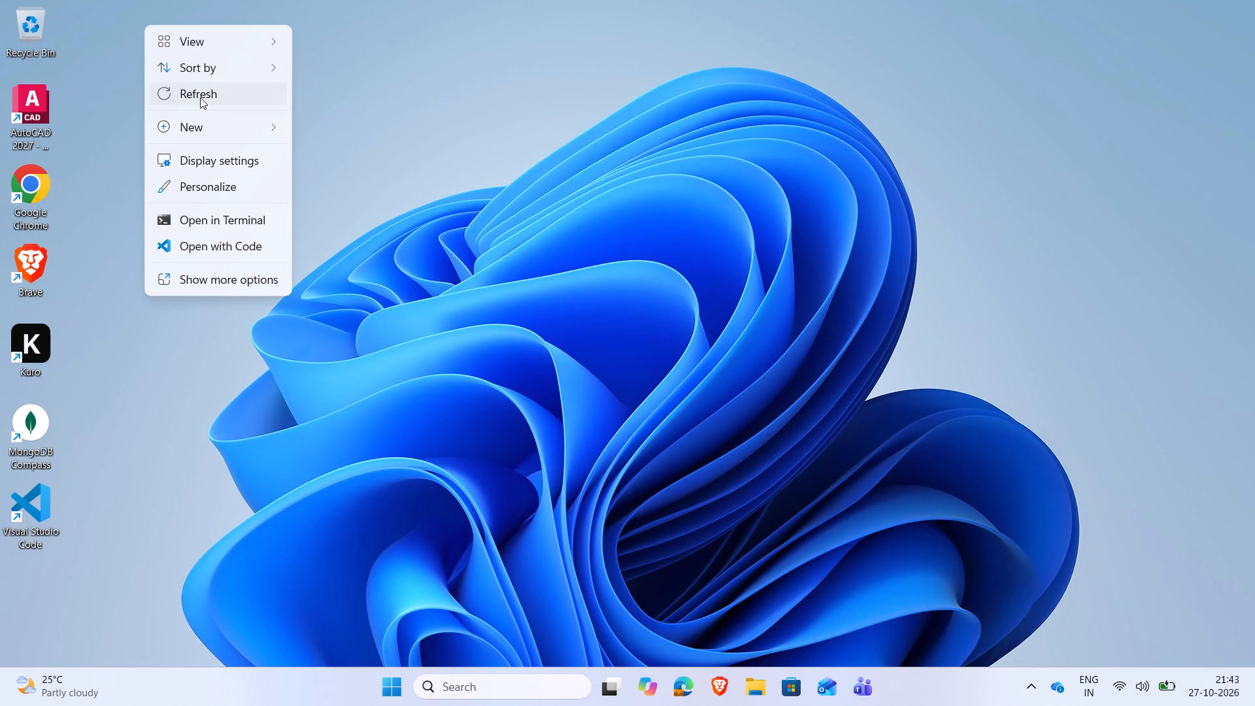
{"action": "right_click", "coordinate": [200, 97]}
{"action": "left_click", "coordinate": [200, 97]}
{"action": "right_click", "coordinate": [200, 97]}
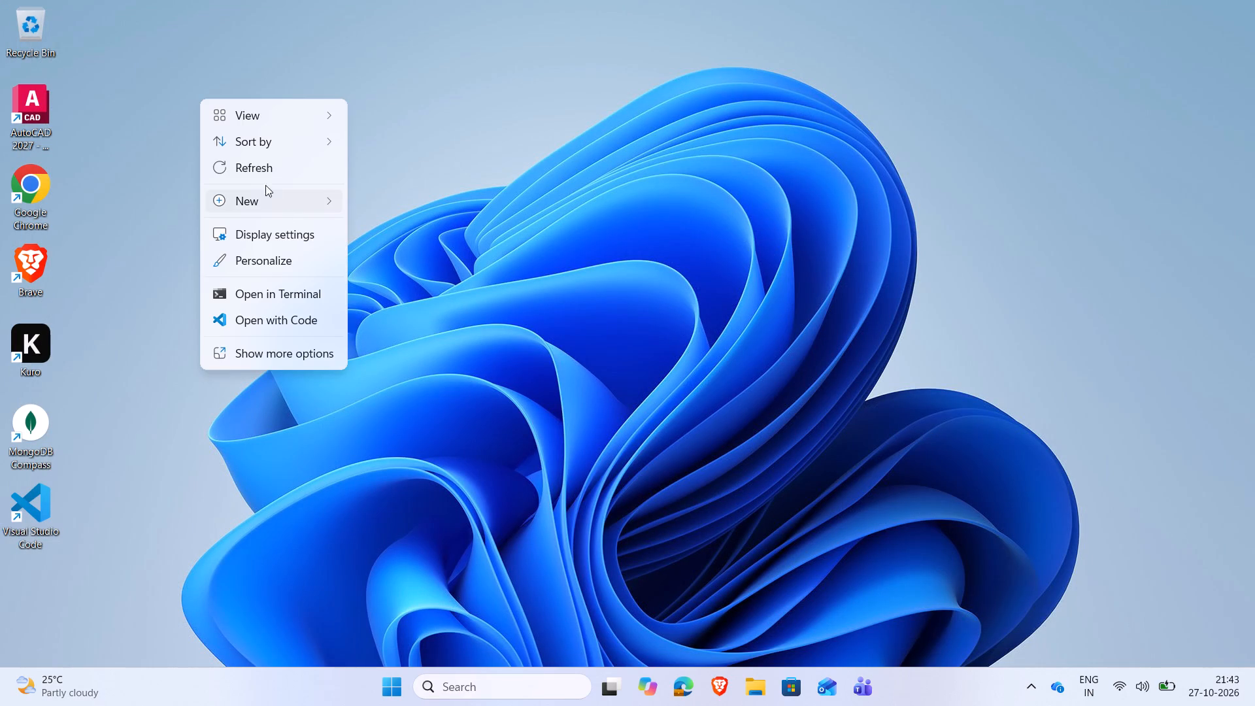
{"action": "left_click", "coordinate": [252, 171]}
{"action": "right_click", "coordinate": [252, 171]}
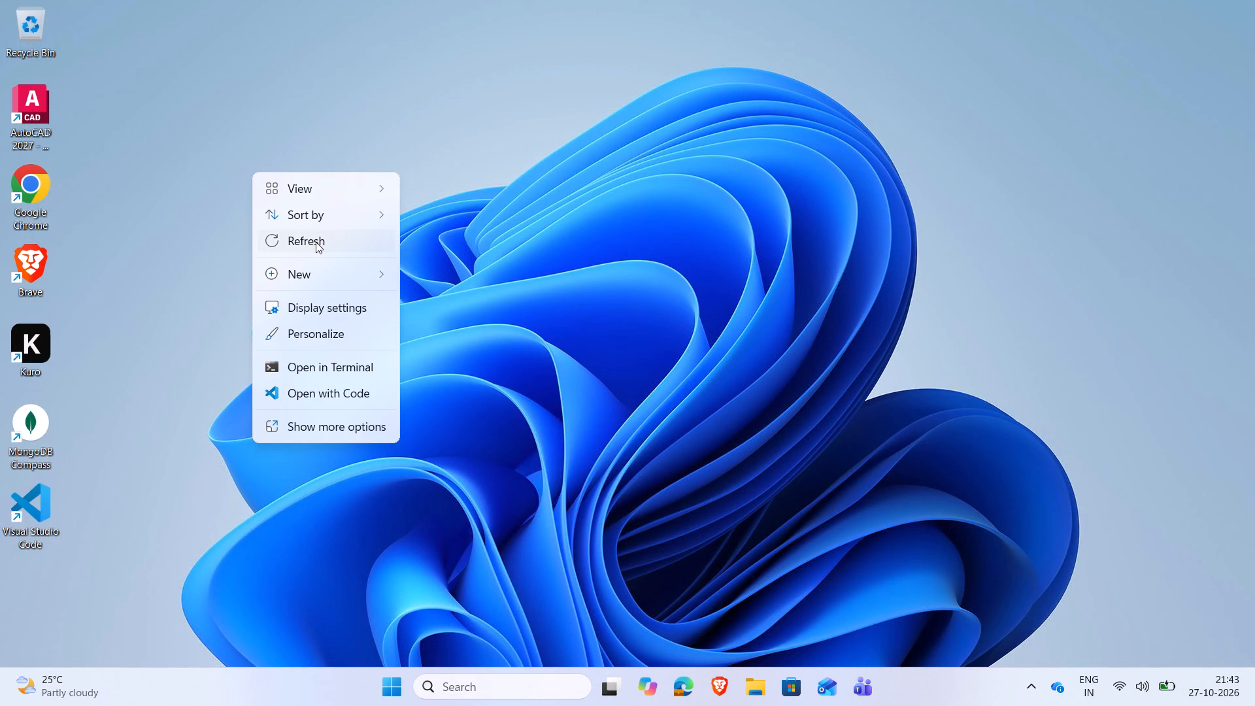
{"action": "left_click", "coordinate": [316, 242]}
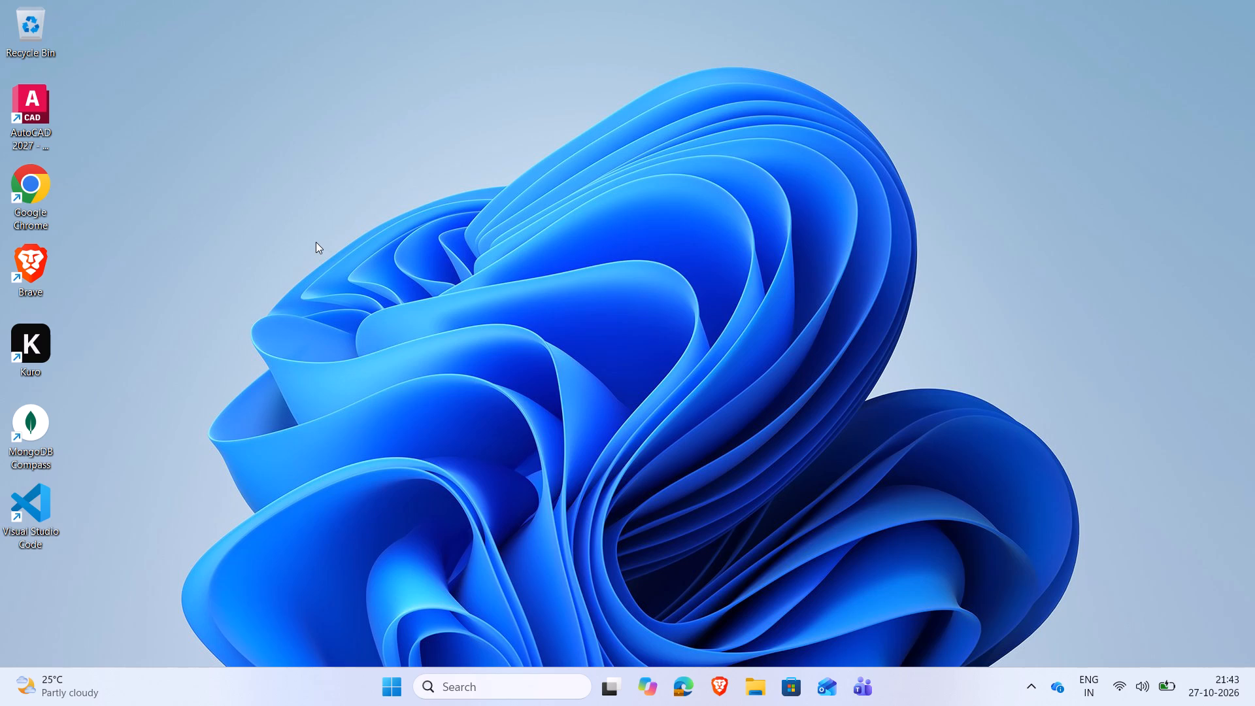